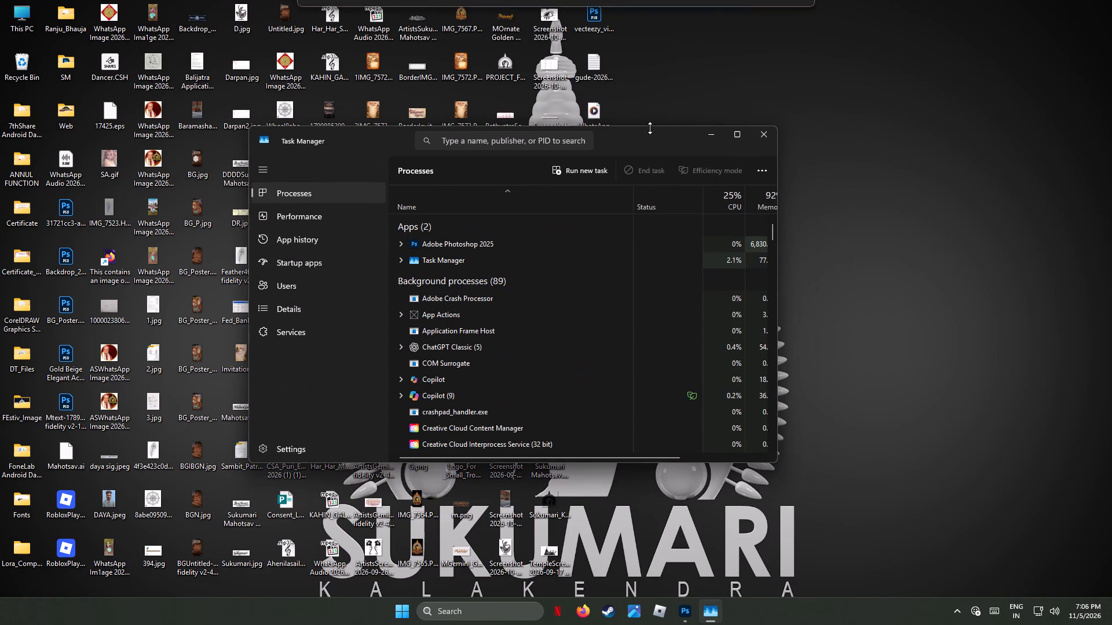
Launch Wondershare Filmora 15 from the recent searches.
click(471, 609)
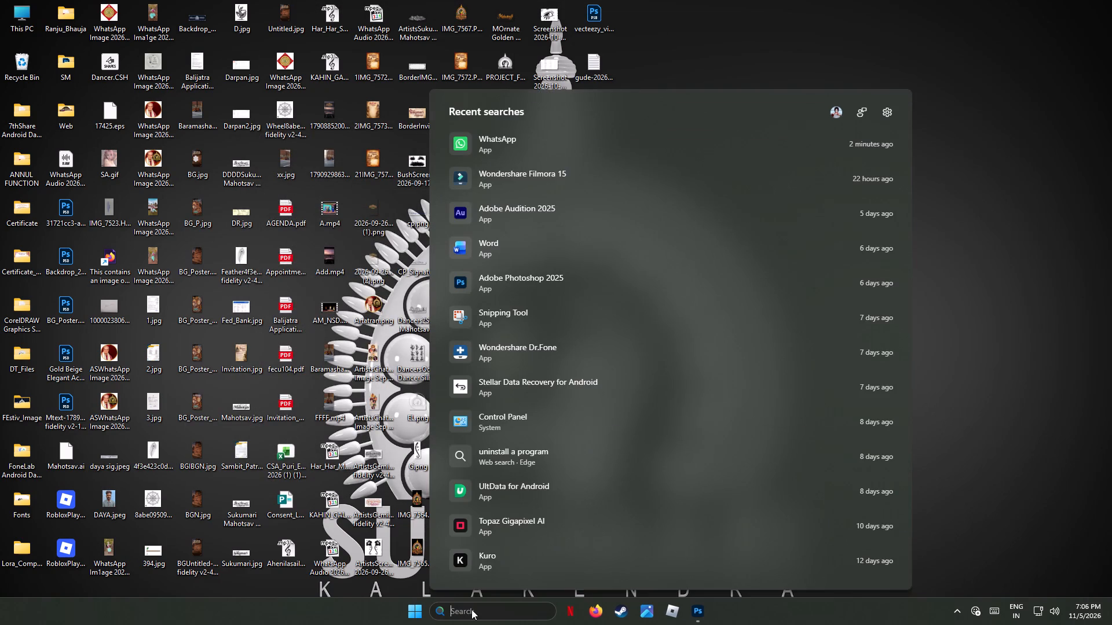
click(524, 180)
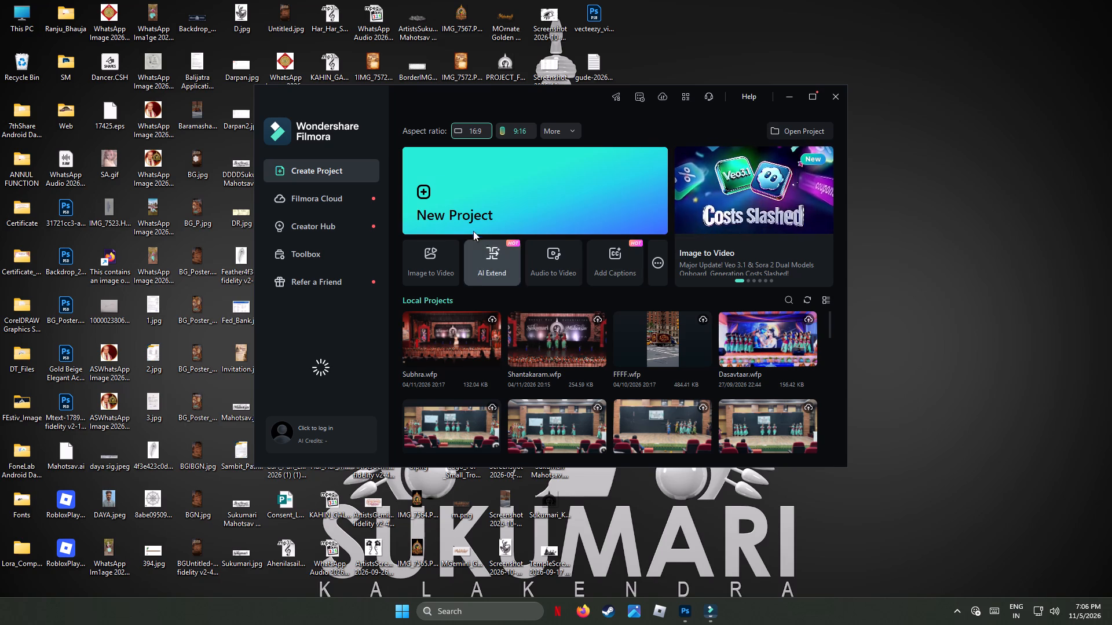
Open the existing local project Shantakaram.
click(467, 214)
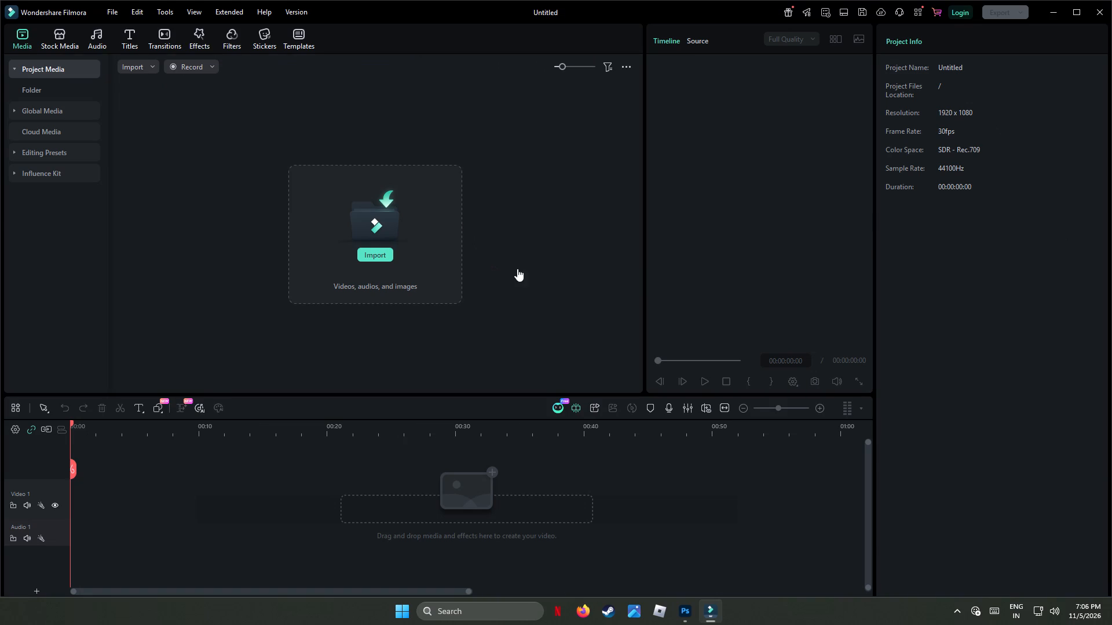
click(1098, 15)
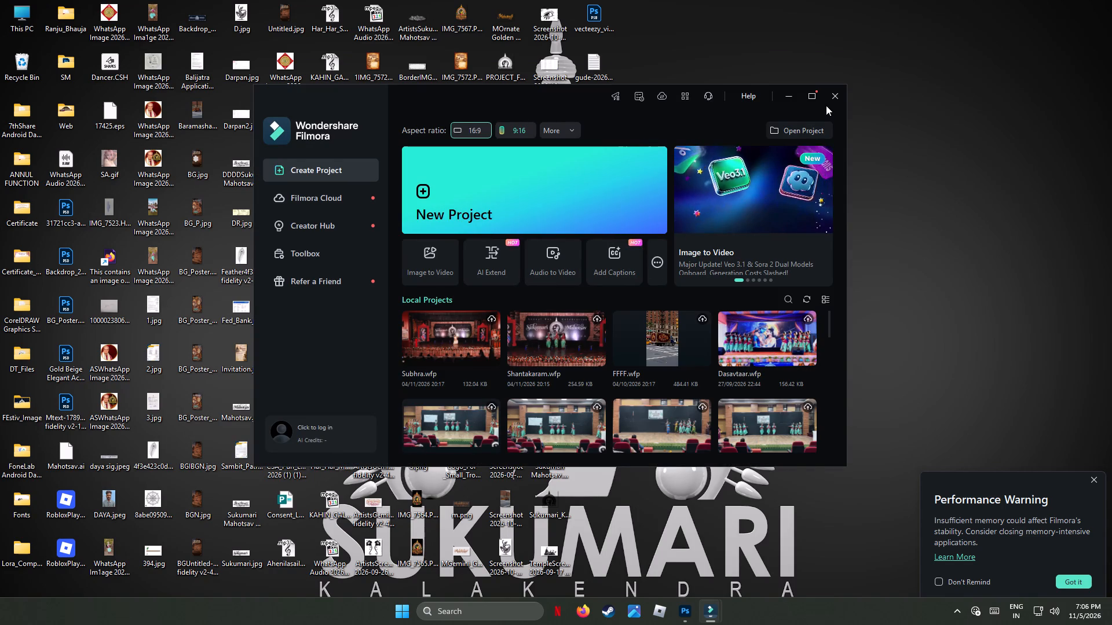
click(548, 344)
double_click(548, 344)
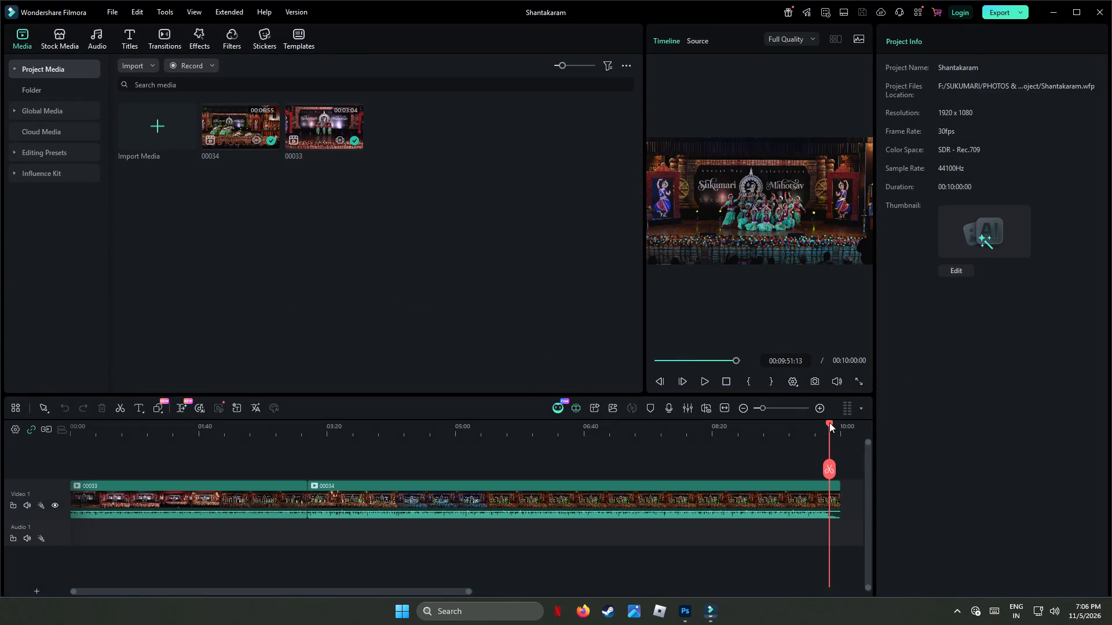
Play the video from the beginning in full screen and skim the first minute and a half of the performance.
drag(829, 422, 0, 414)
key(space)
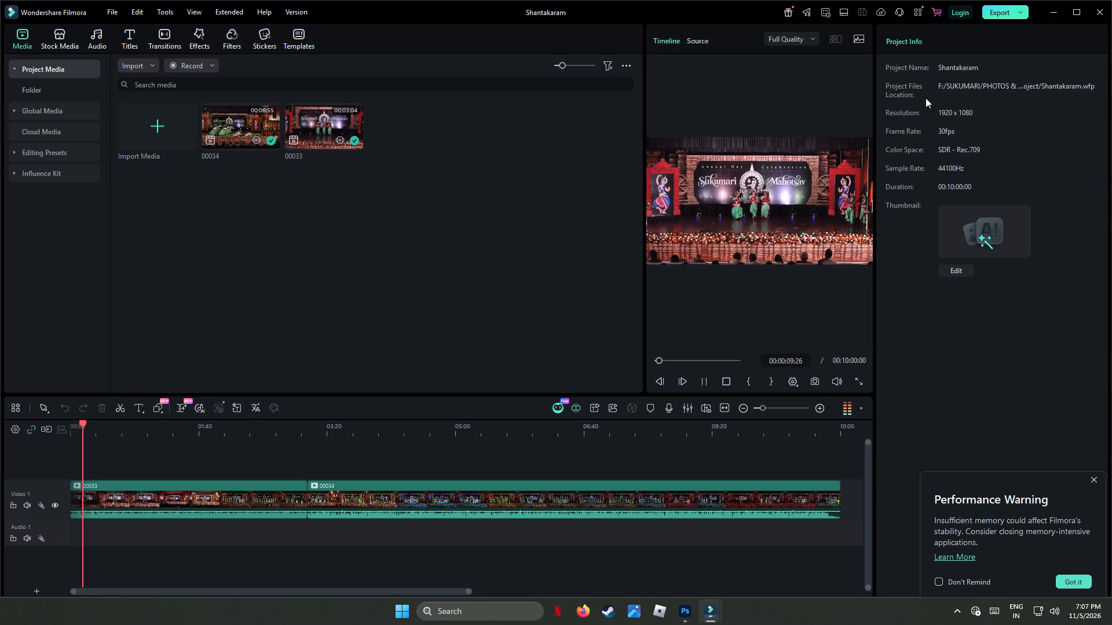
click(859, 378)
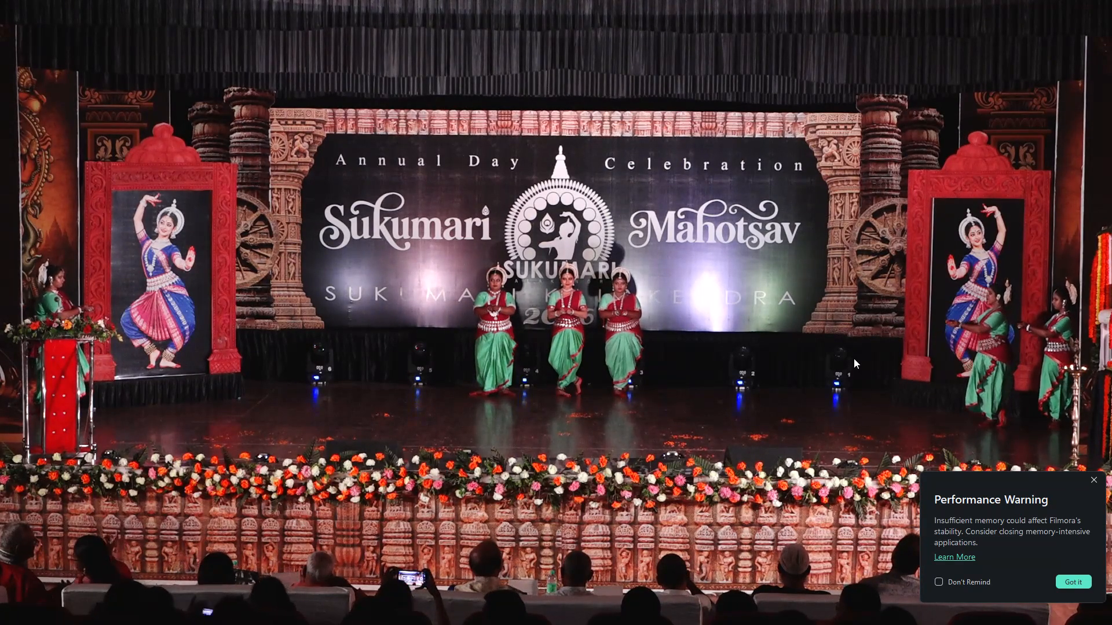
click(94, 591)
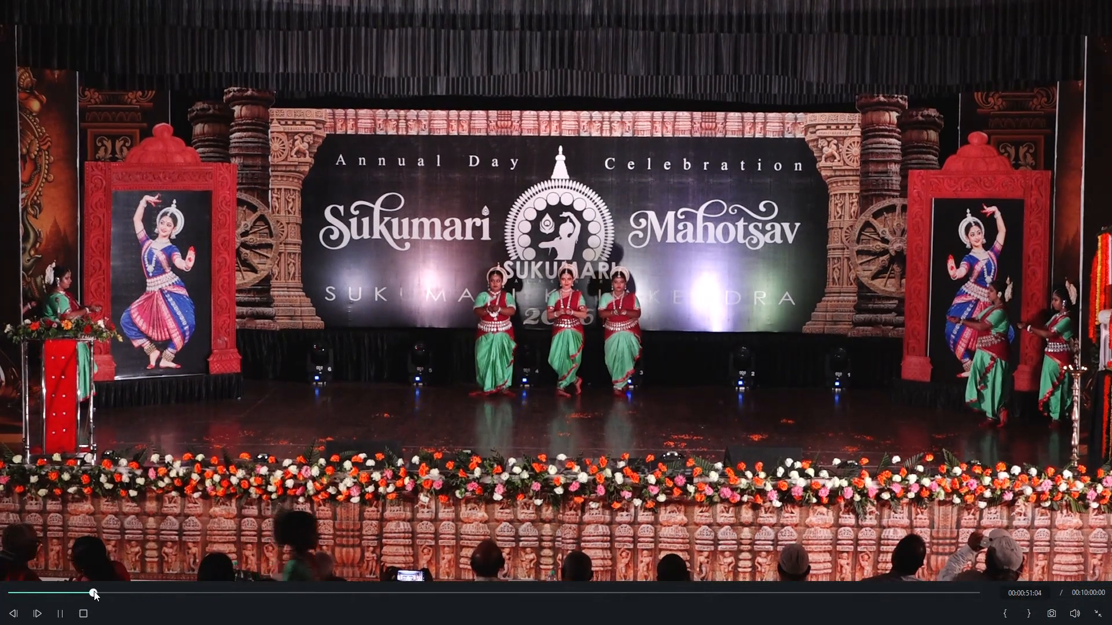
click(154, 589)
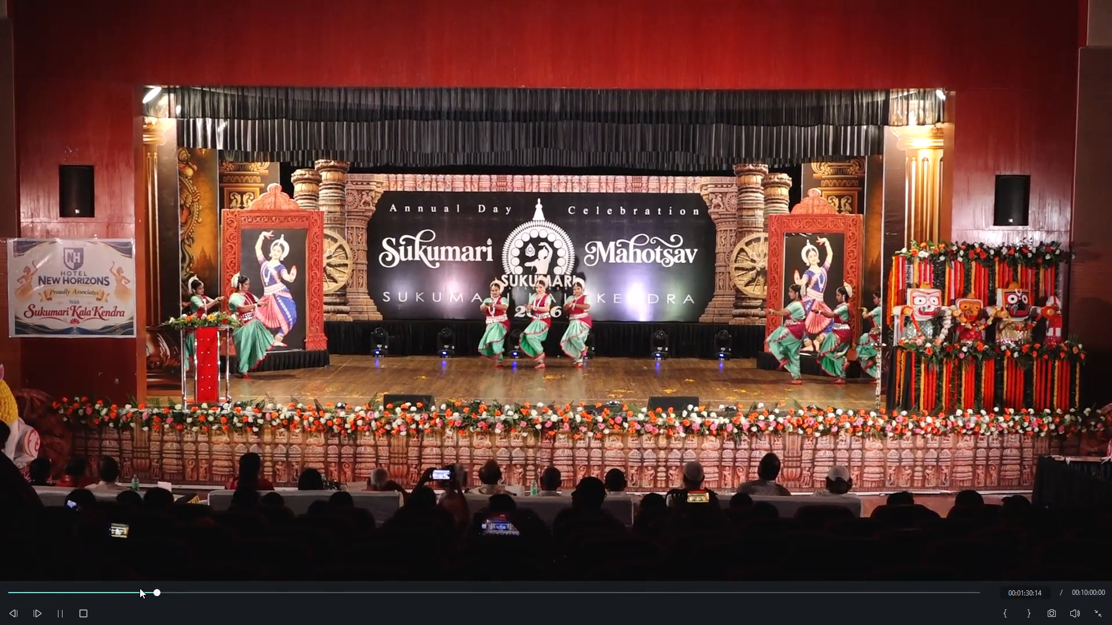
click(140, 588)
click(128, 590)
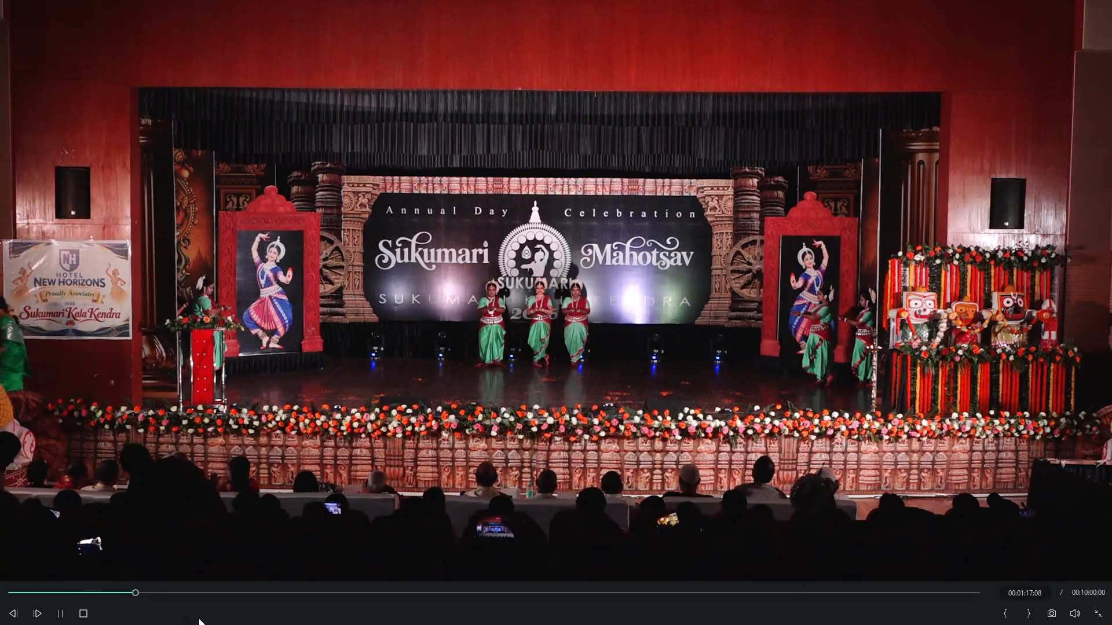
key(Escape)
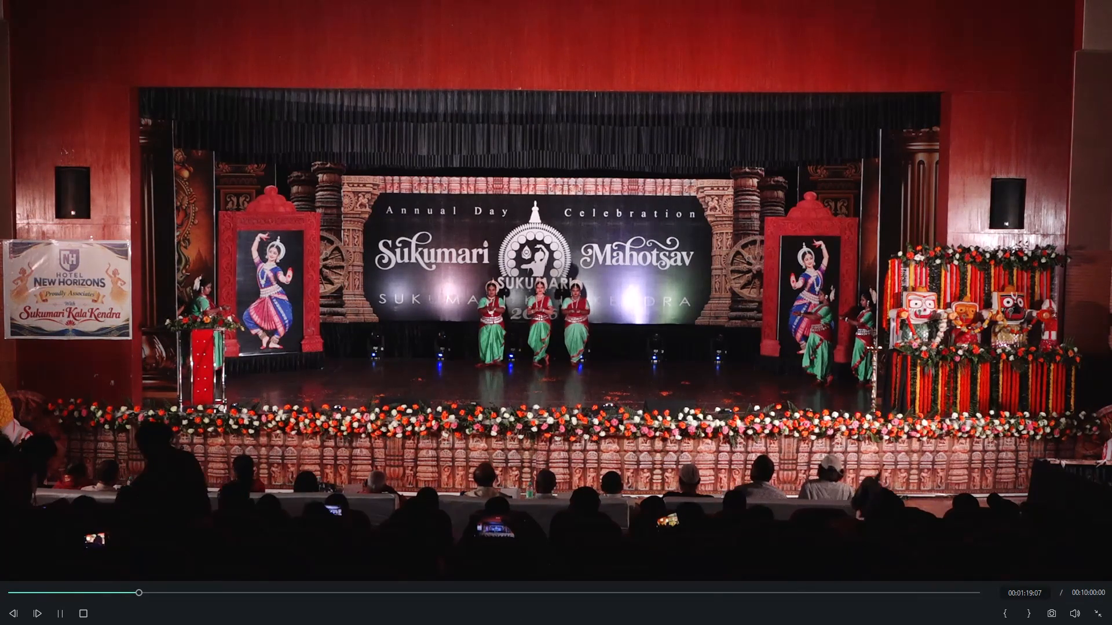
key(Escape)
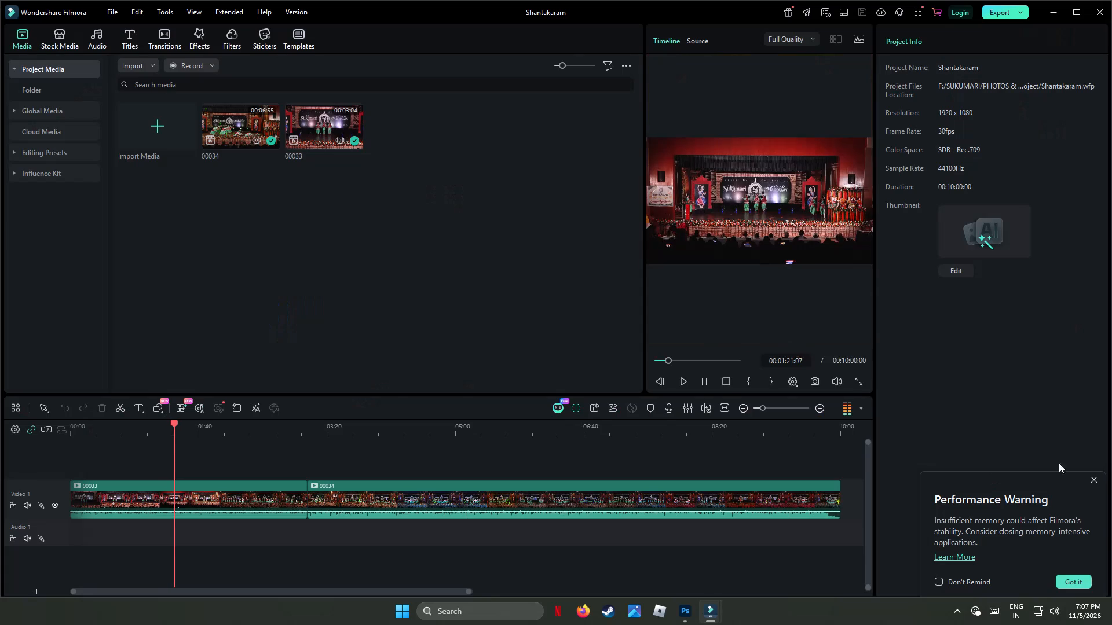
key(space)
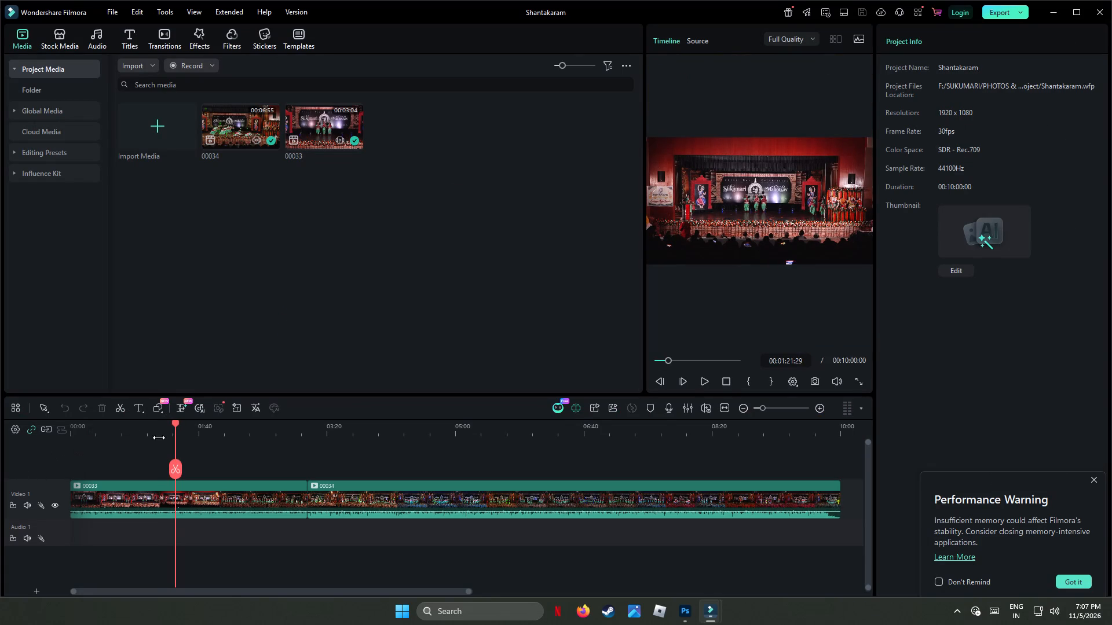
Replay the section between about 1:04 and 1:30 on a magnified timeline to locate where the dance should start.
click(160, 431)
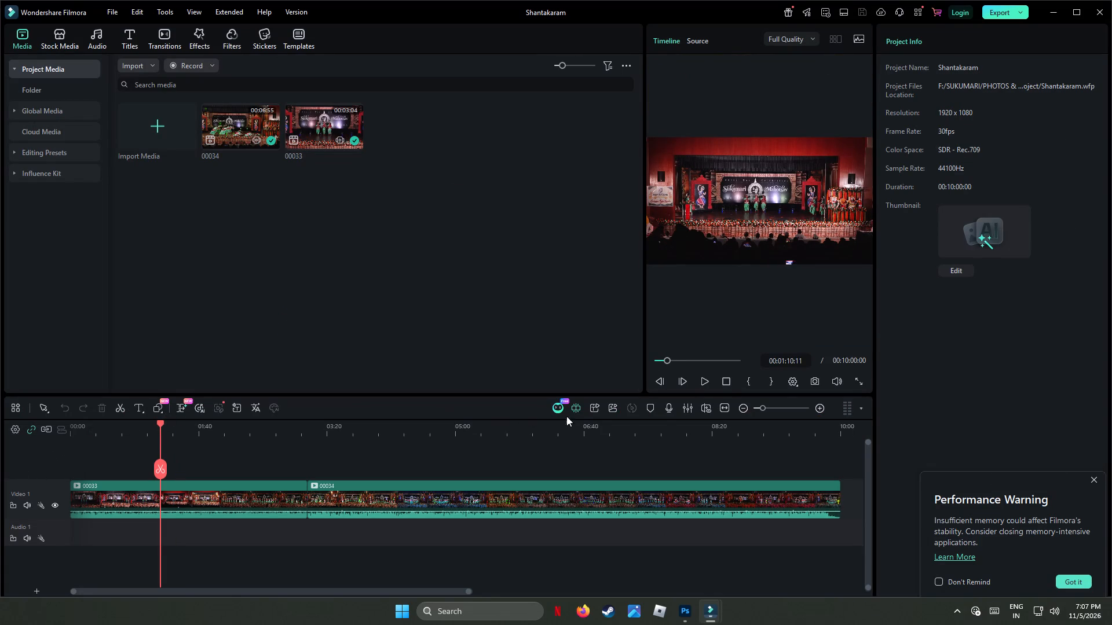
click(702, 378)
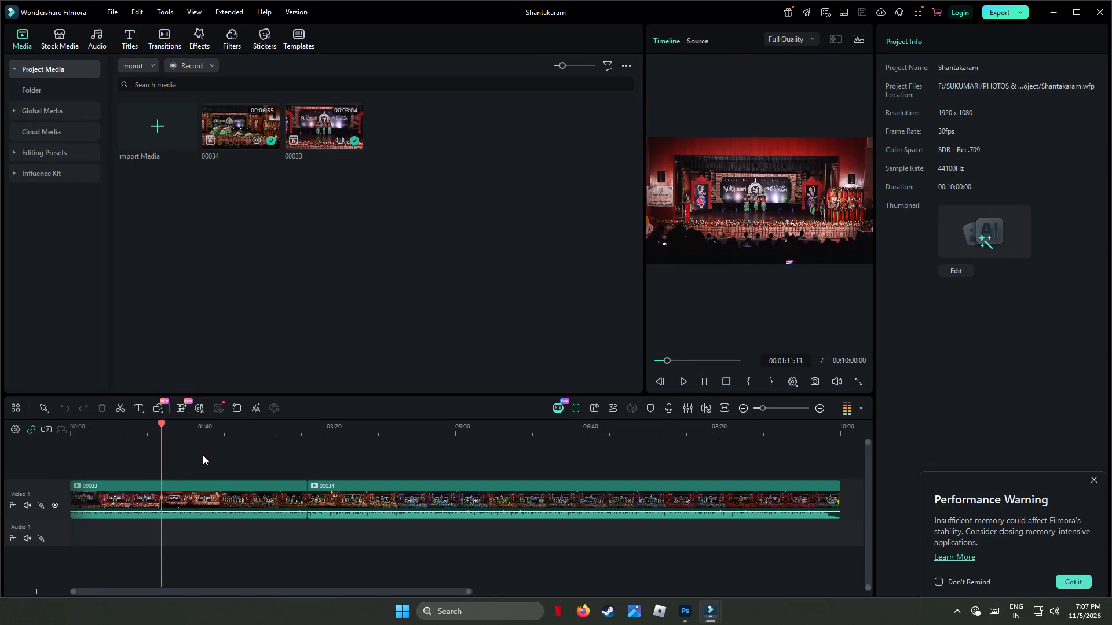
drag(207, 430, 545, 417)
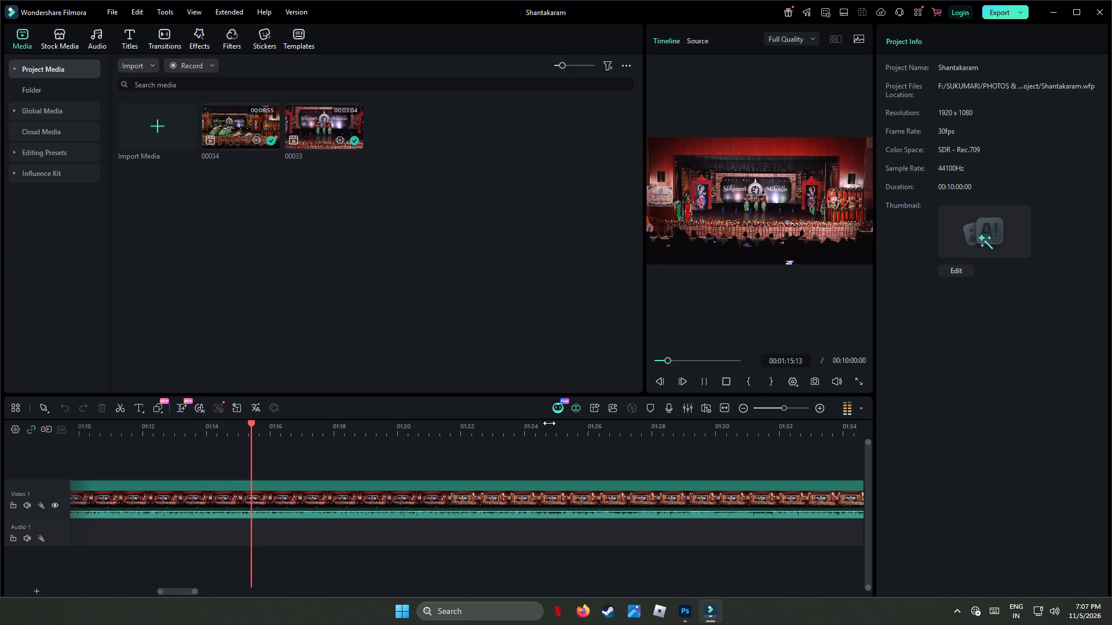
drag(548, 434, 433, 431)
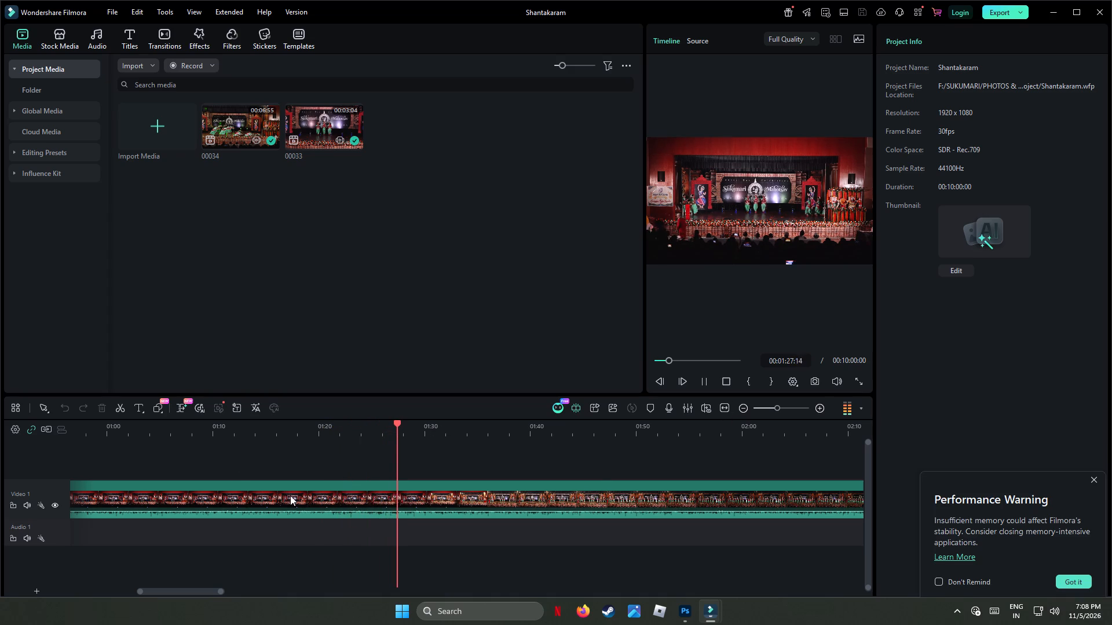
click(217, 432)
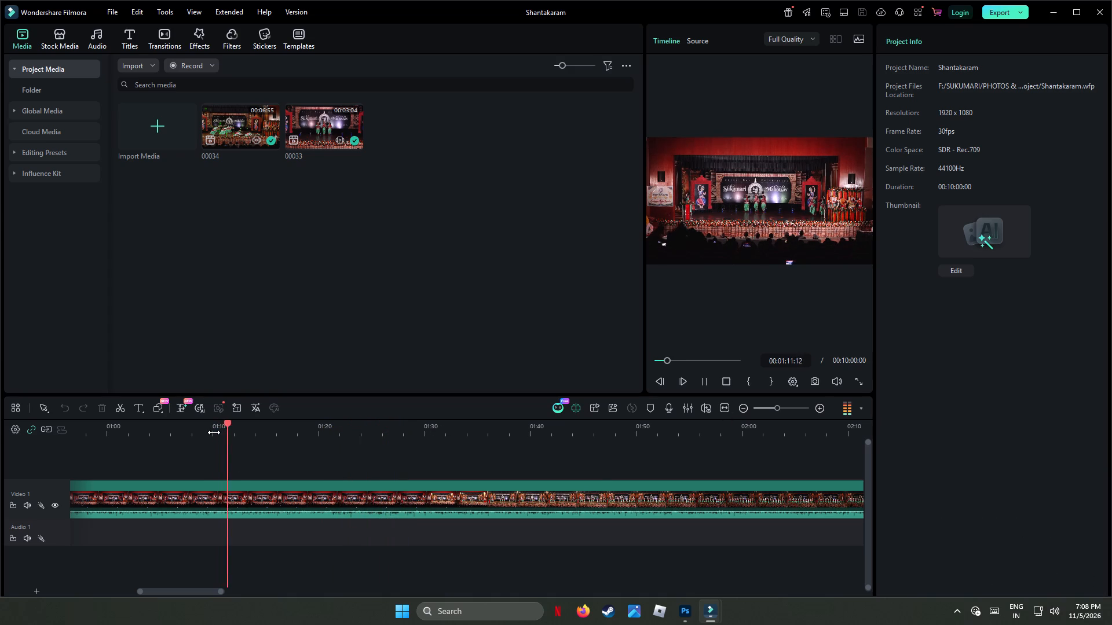
click(214, 432)
click(151, 434)
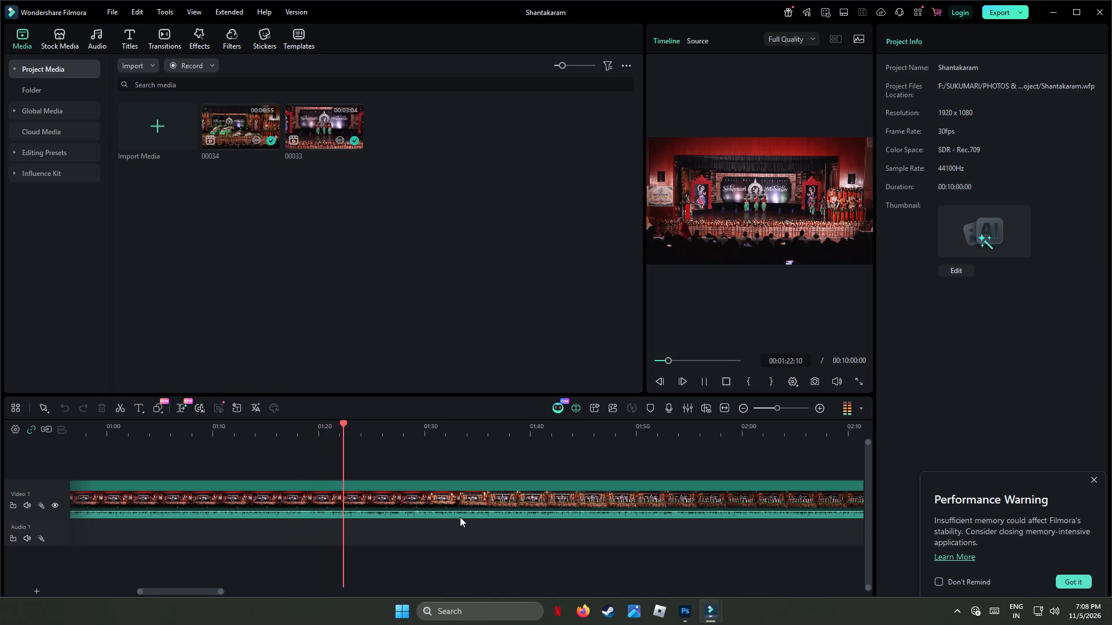
key(space)
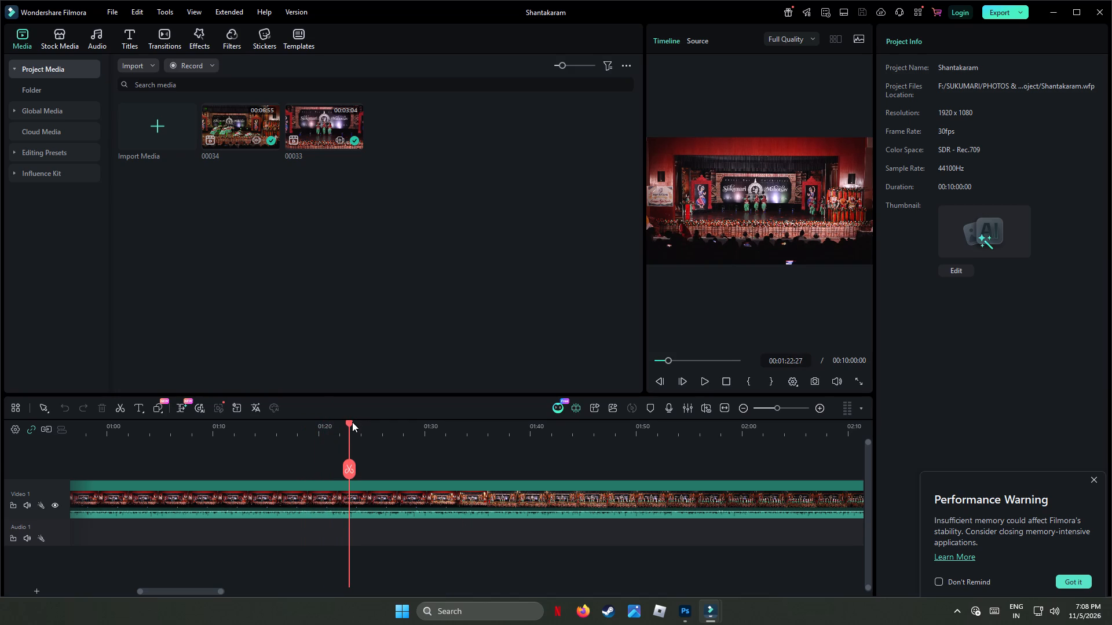
drag(350, 424, 276, 439)
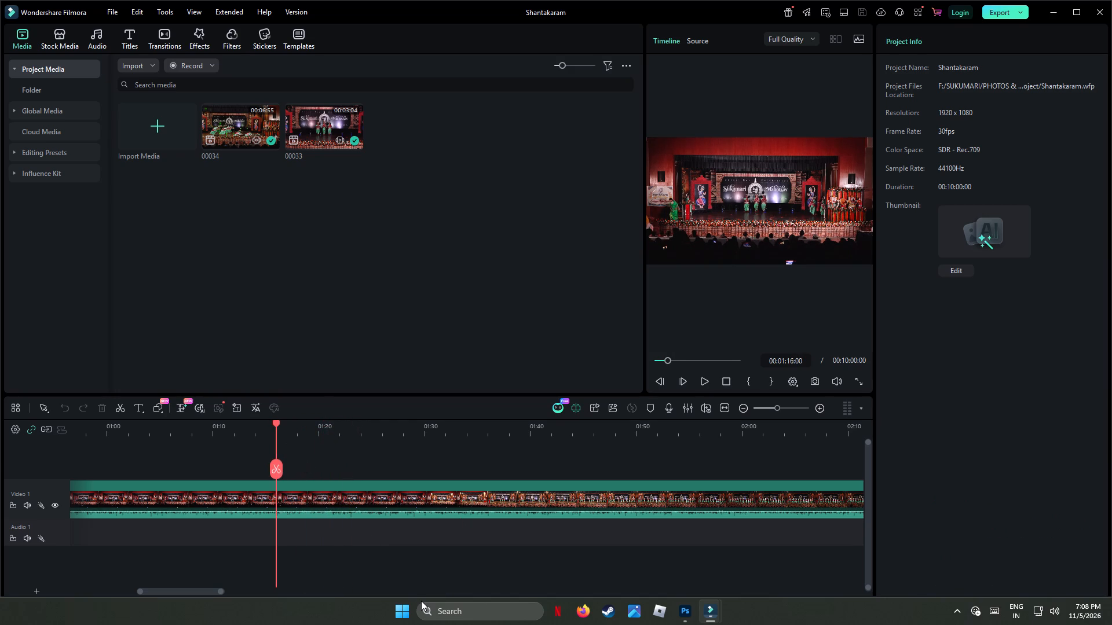
key(space)
key(space)
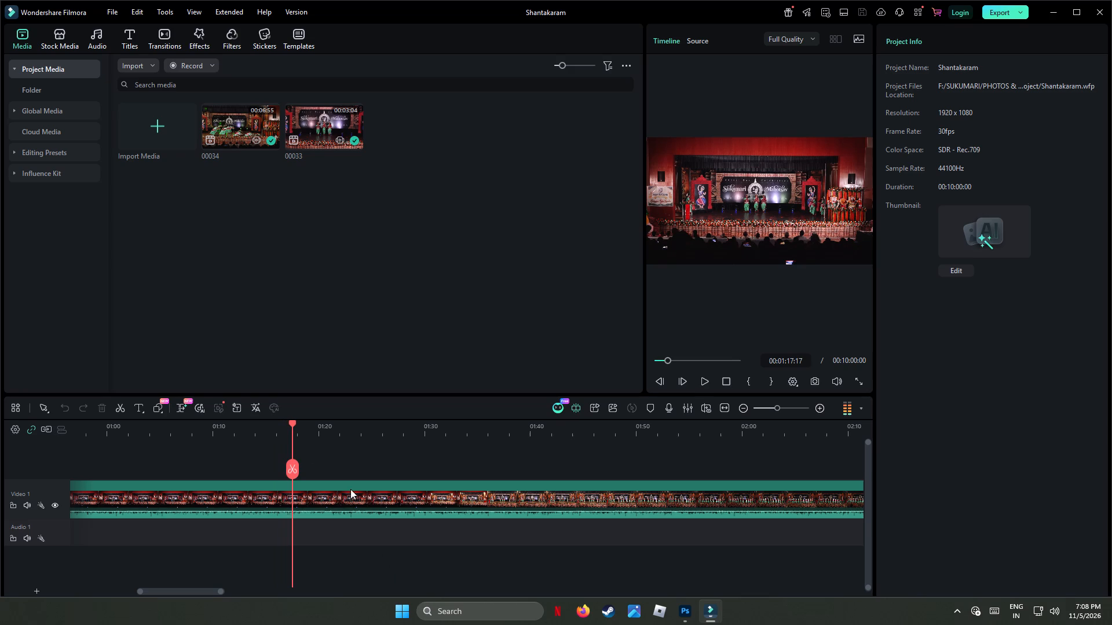
Split clip 00033 at 00:01:16:00 and delete the part before the cut.
drag(293, 423, 276, 425)
click(258, 509)
click(320, 499)
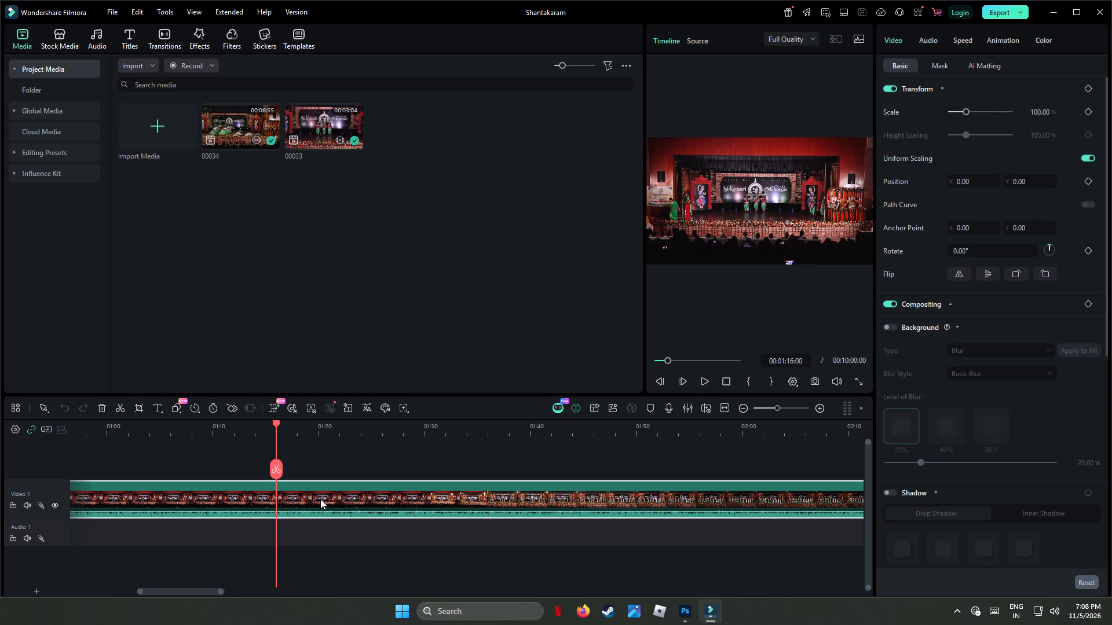
click(120, 402)
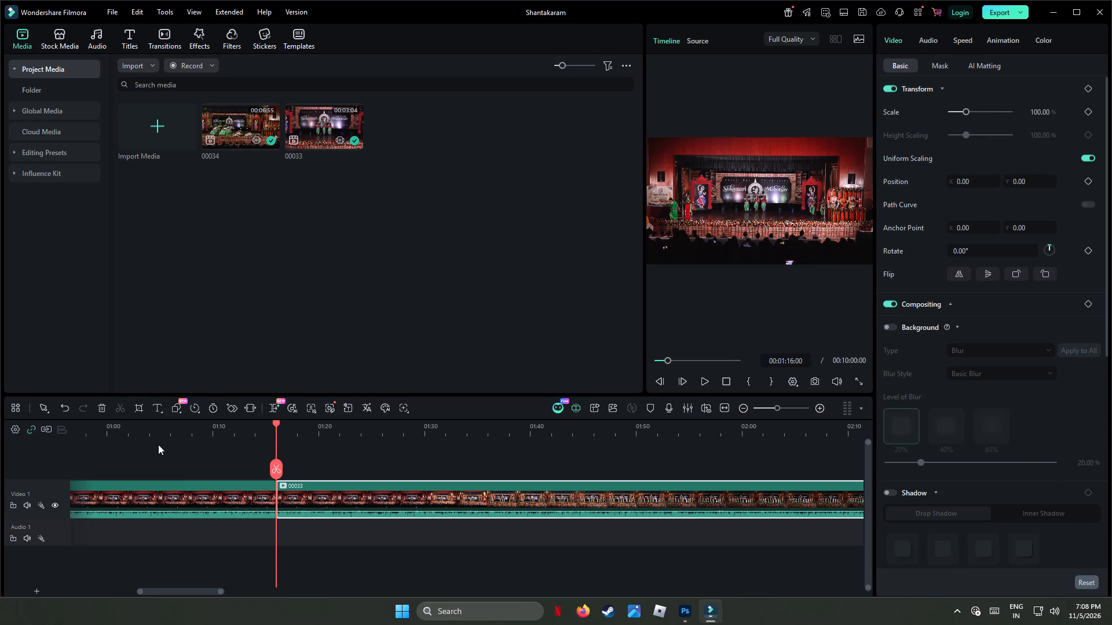
click(201, 510)
key(Delete)
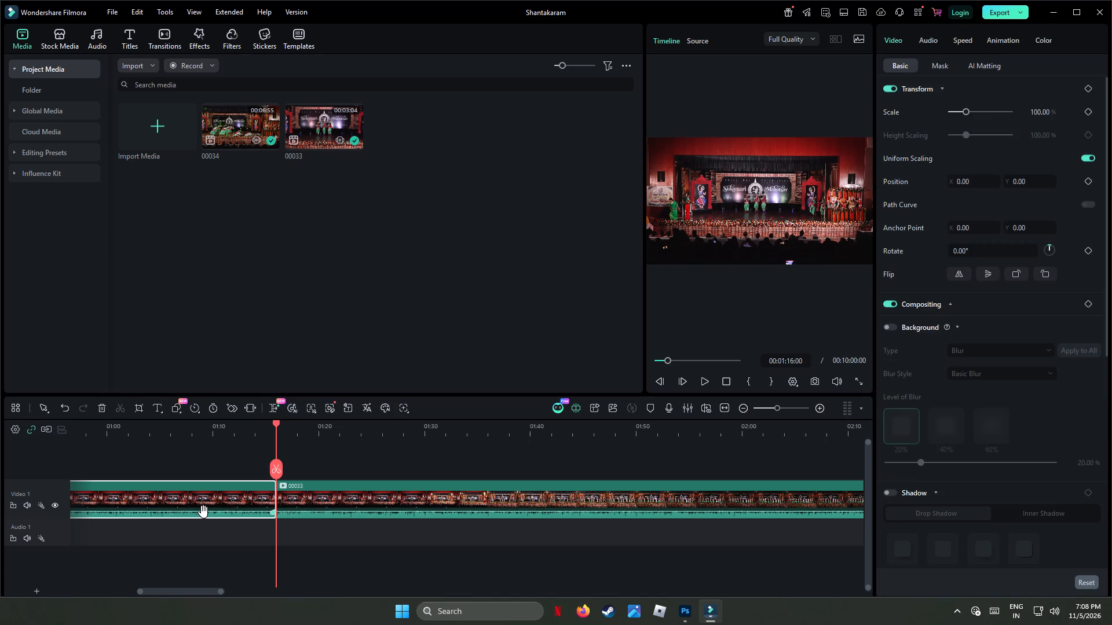
Play the trimmed video's first 30 seconds in full screen to check the new opening.
key(space)
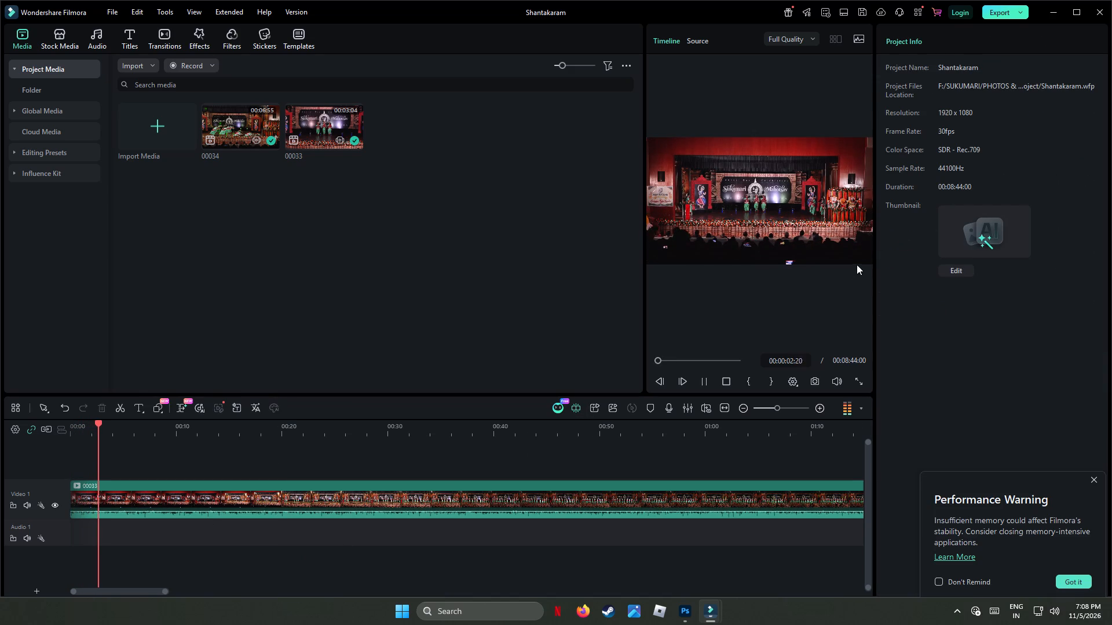
click(842, 219)
click(862, 382)
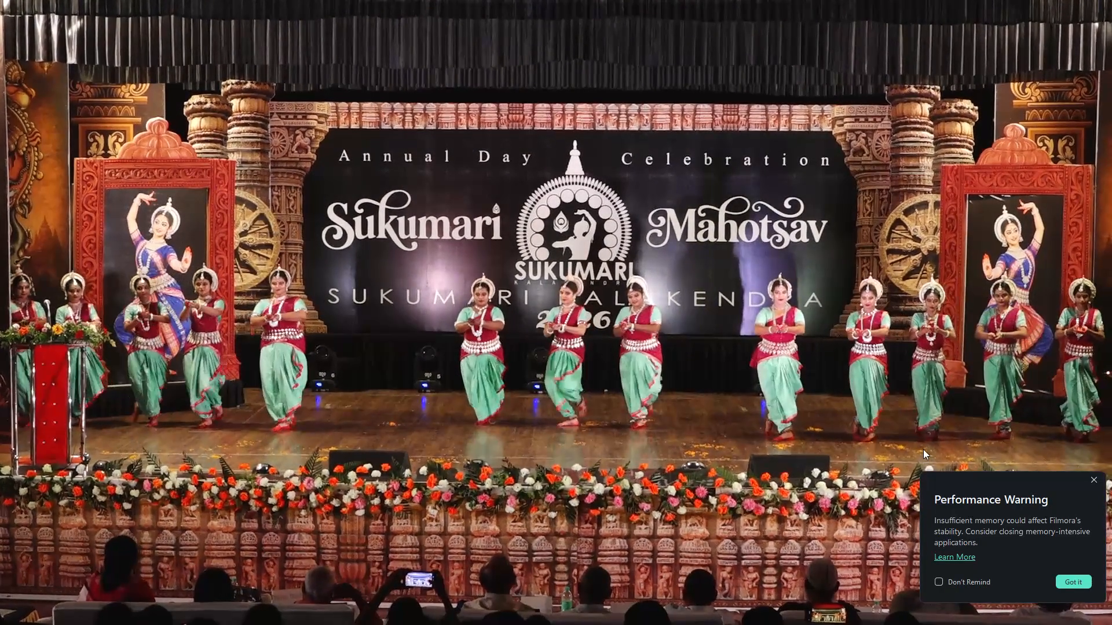
key(space)
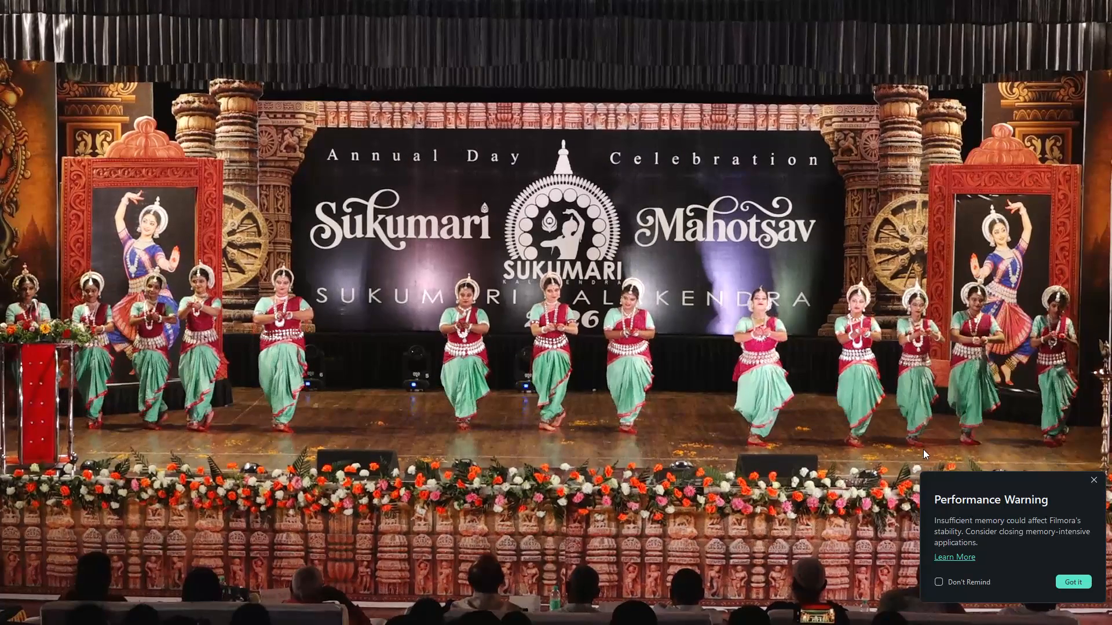
key(Escape)
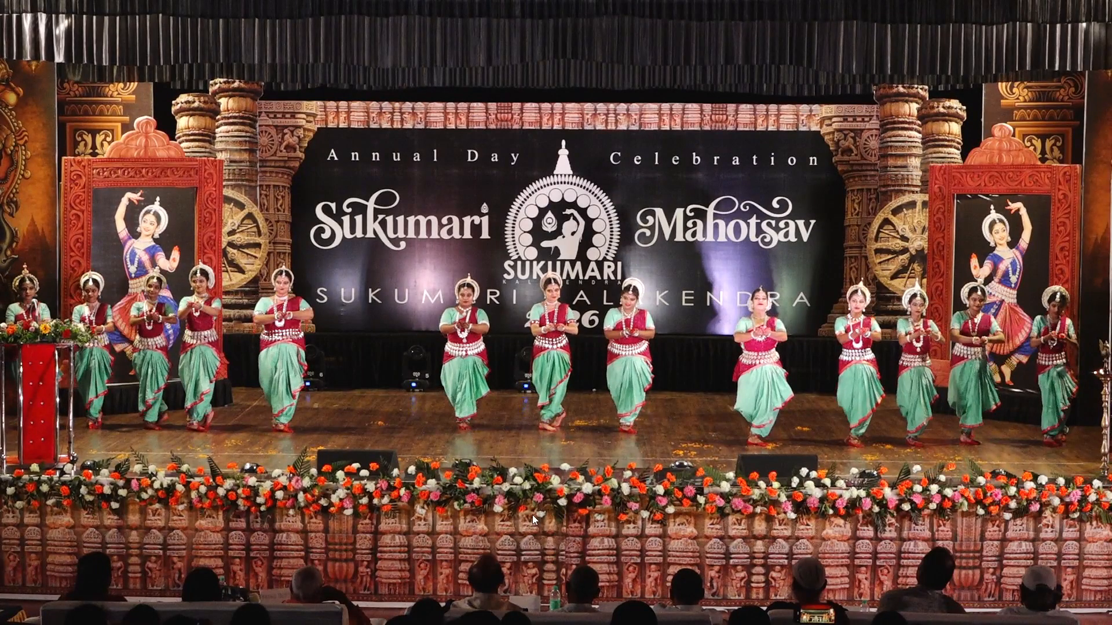
key(Escape)
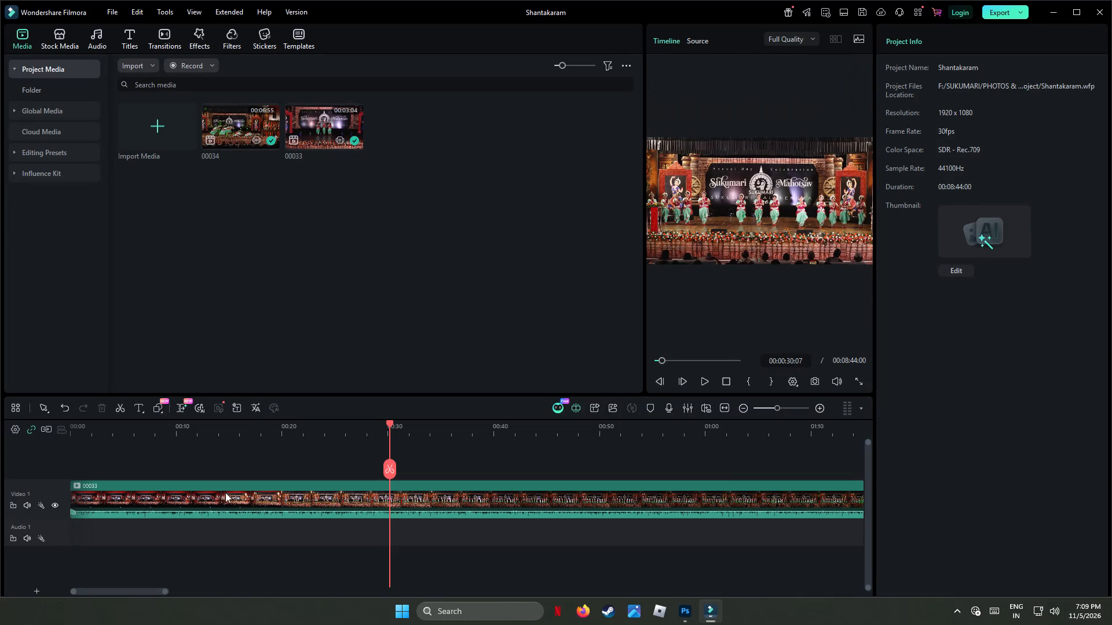
Crop the trimmed clip 00033 to a 21:9 ratio (1920 x 822) and apply the crop.
click(225, 492)
click(138, 407)
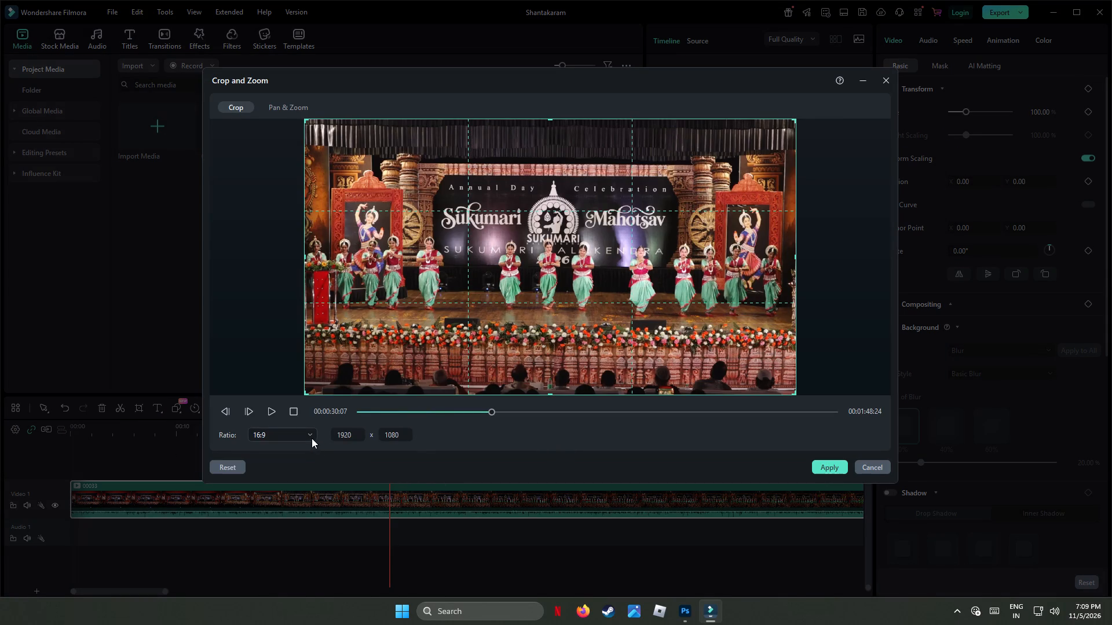
click(310, 437)
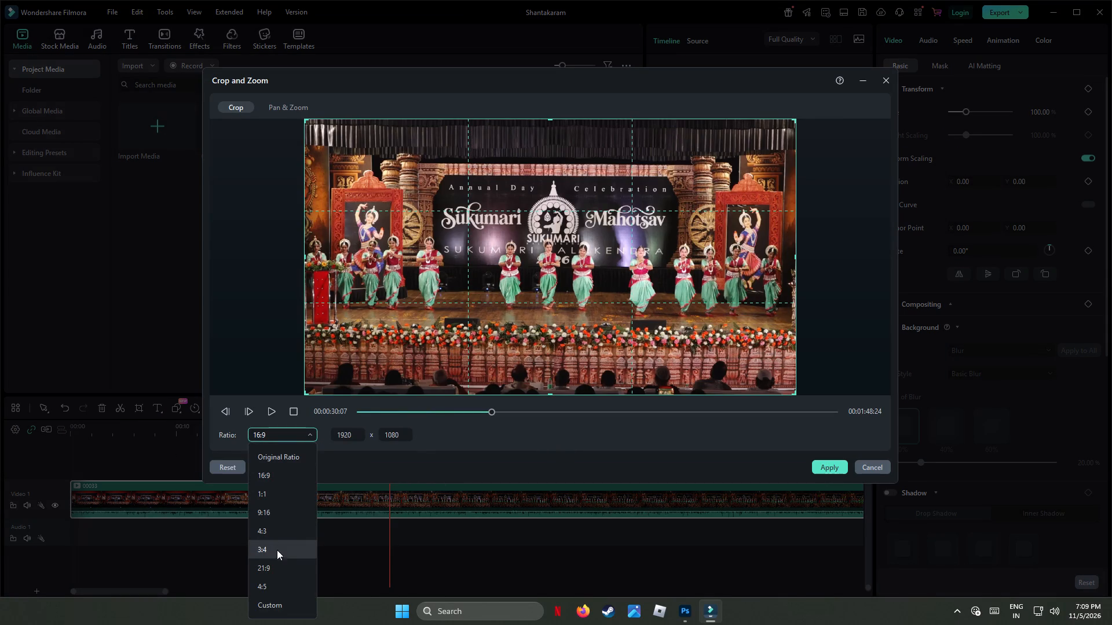
click(276, 569)
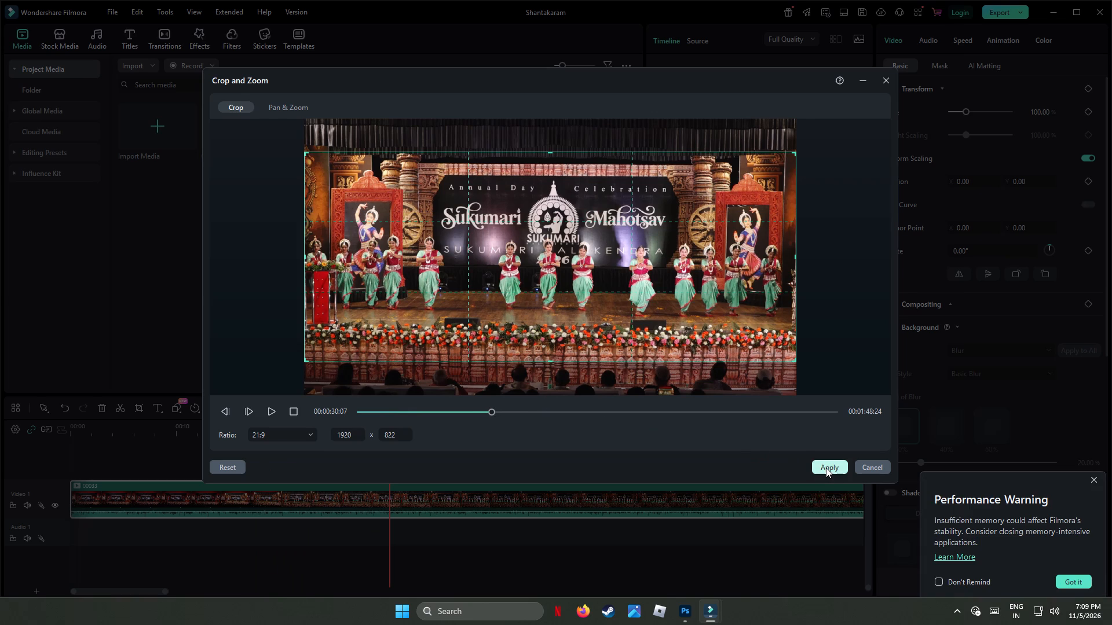
click(313, 433)
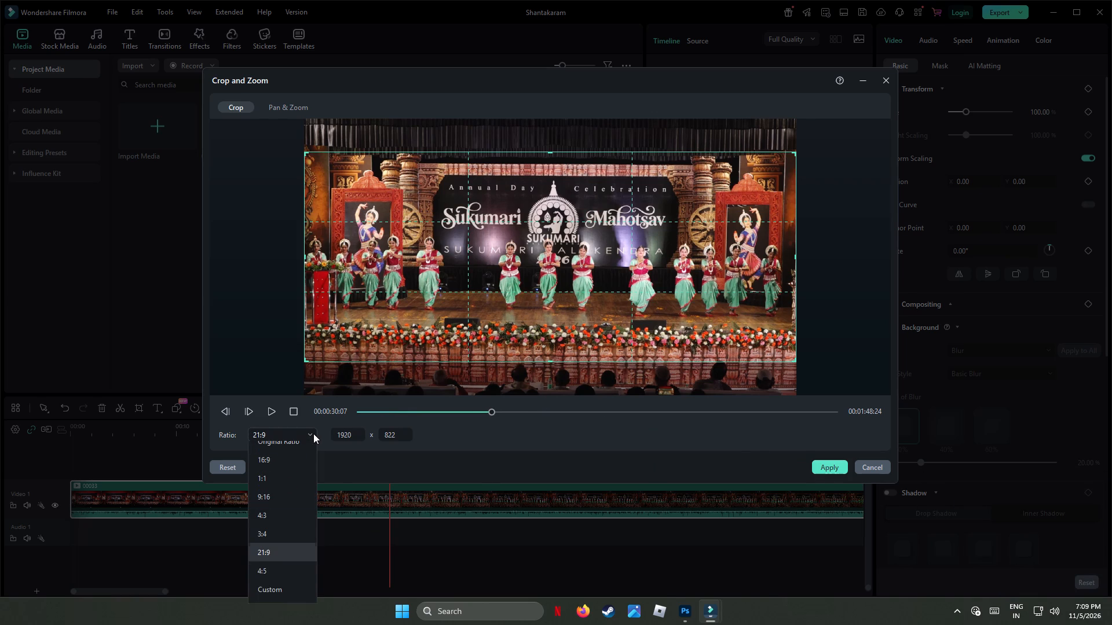
click(313, 433)
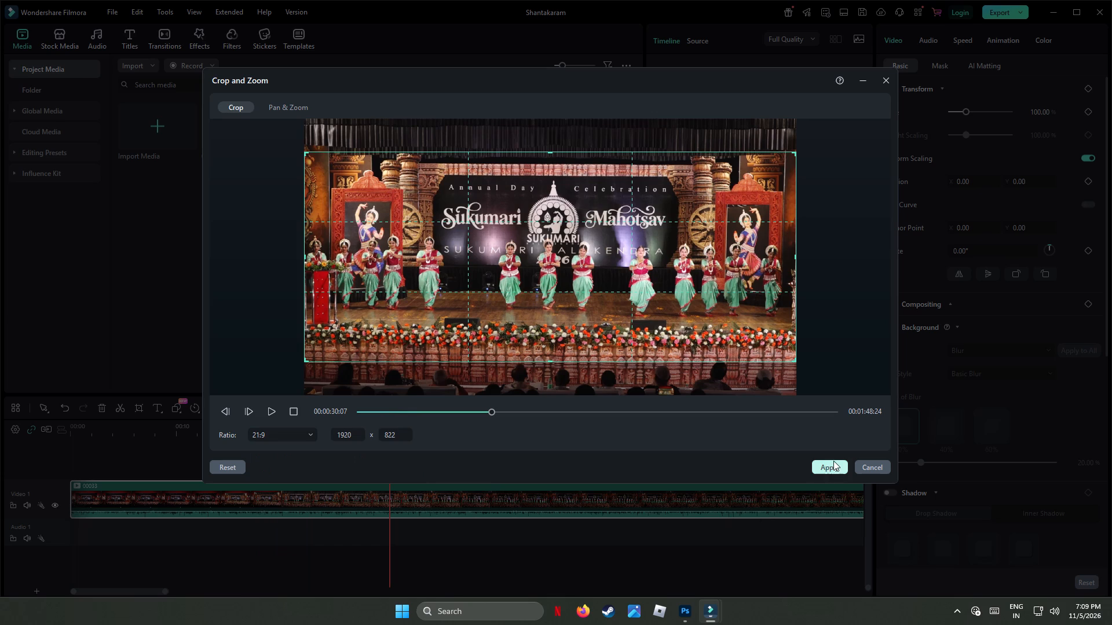
click(835, 469)
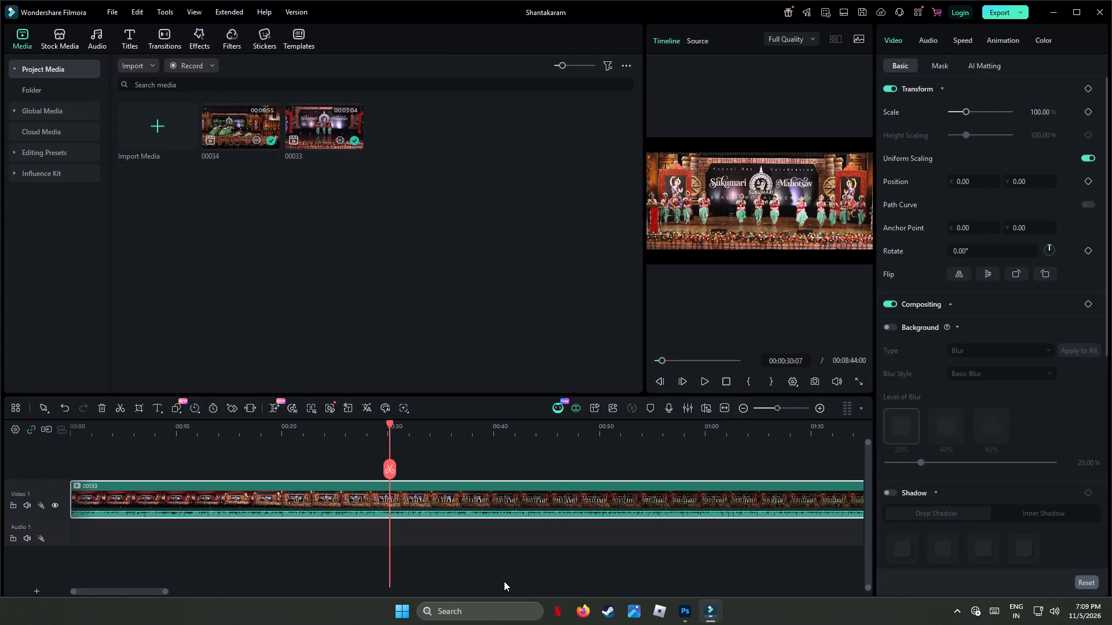
Crop clip 00034 to a 21:9 ratio (1920 x 822) and apply the crop.
drag(126, 593, 142, 590)
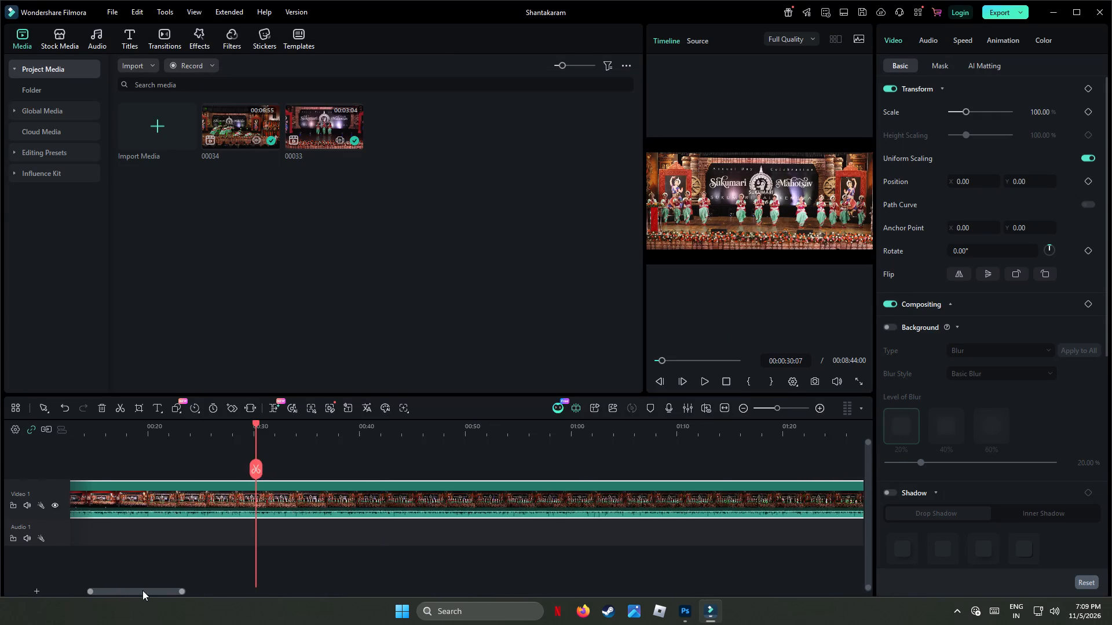
drag(142, 590, 272, 600)
click(270, 500)
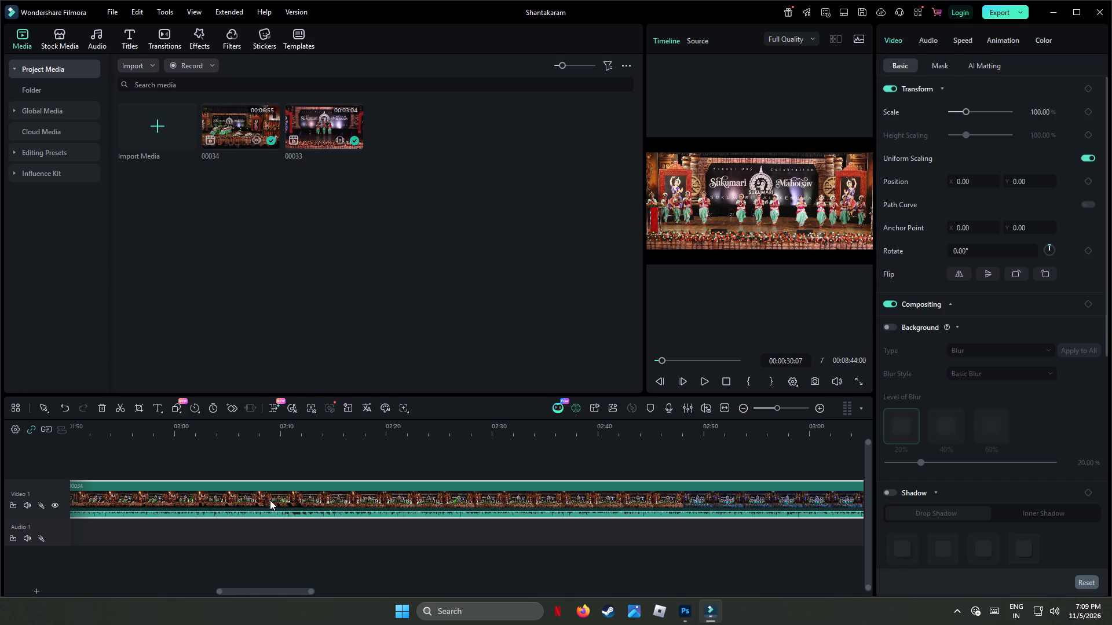
click(140, 404)
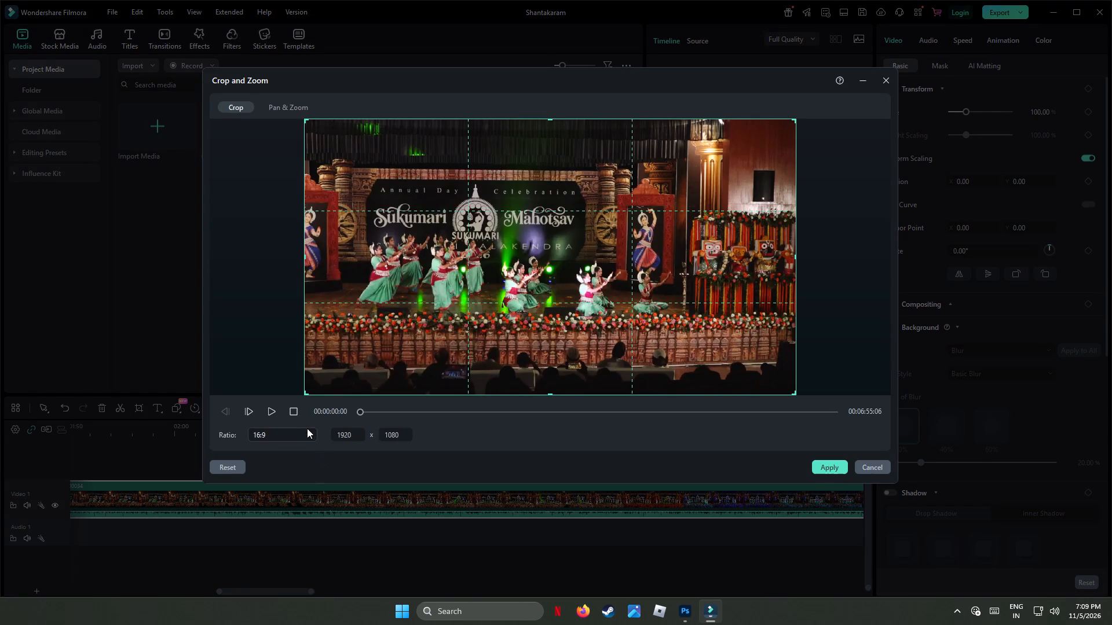
click(312, 434)
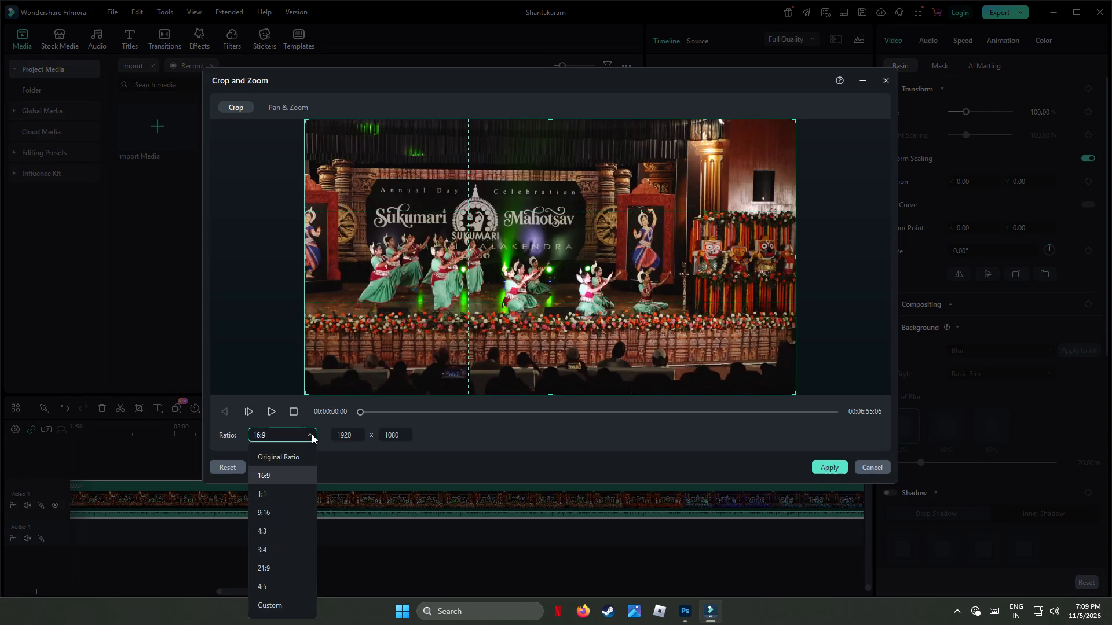
click(312, 434)
click(290, 564)
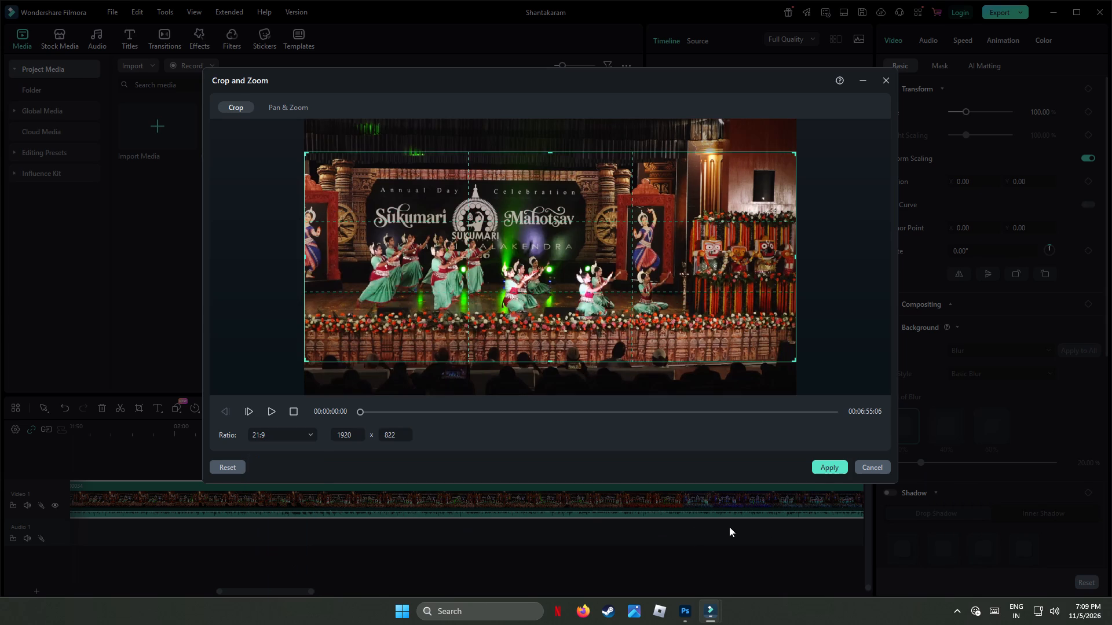
click(826, 463)
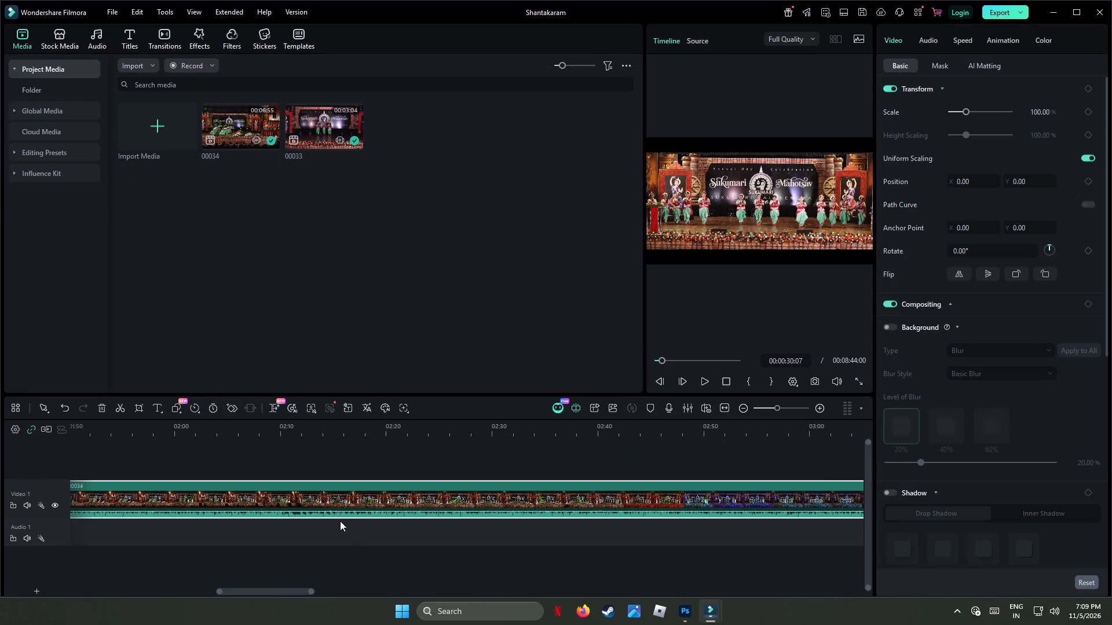
Set the project's aspect ratio to 21:9 (Cinema) with a 2560x1080 resolution.
click(136, 10)
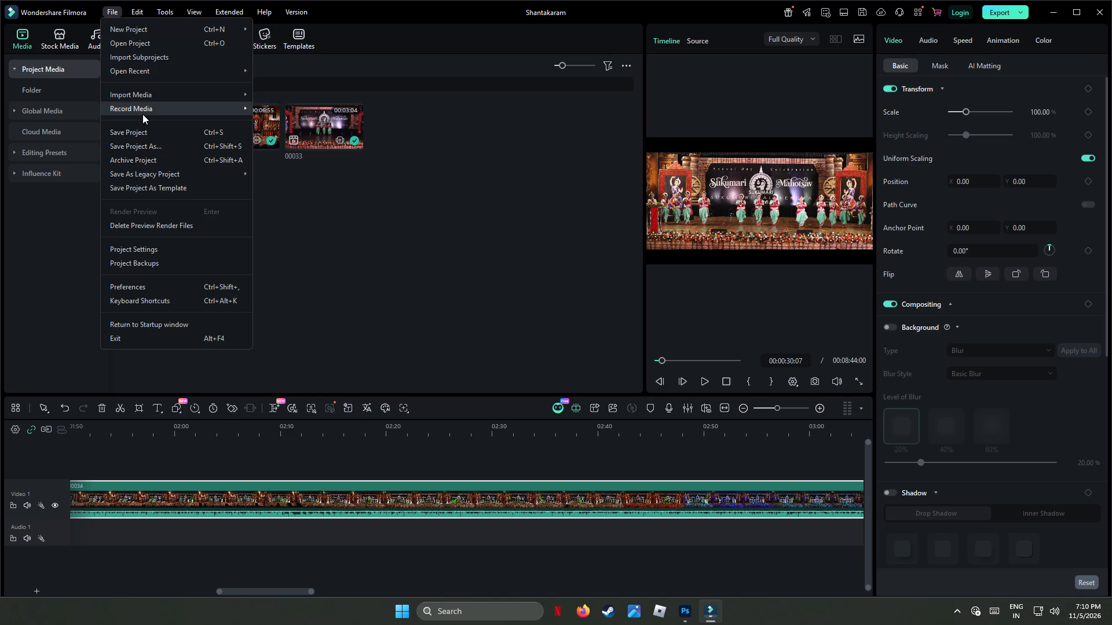
click(161, 245)
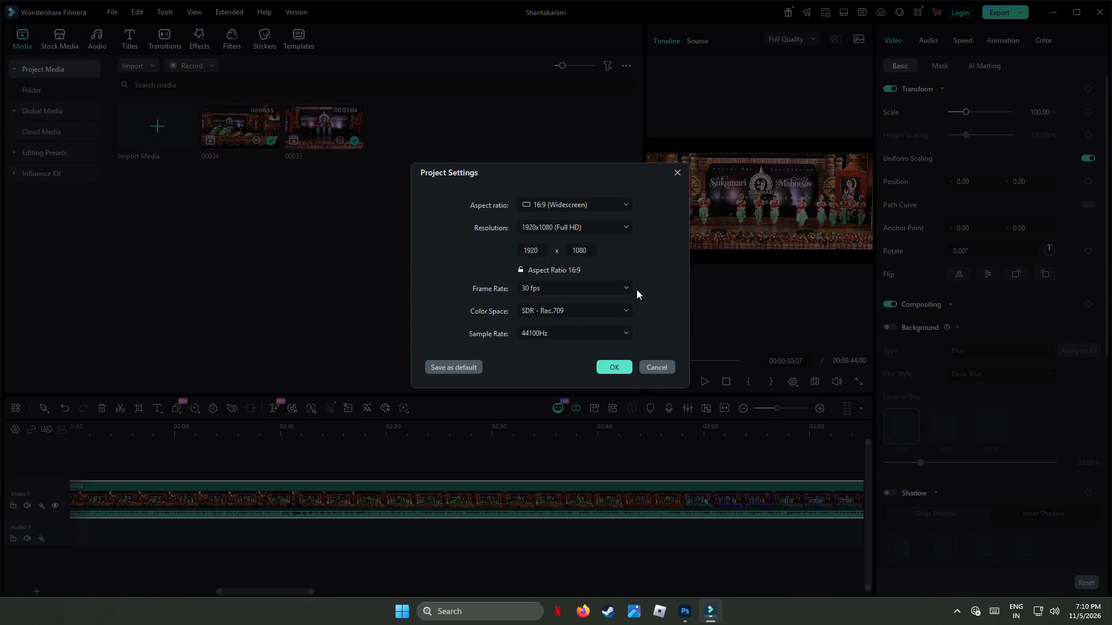
click(621, 203)
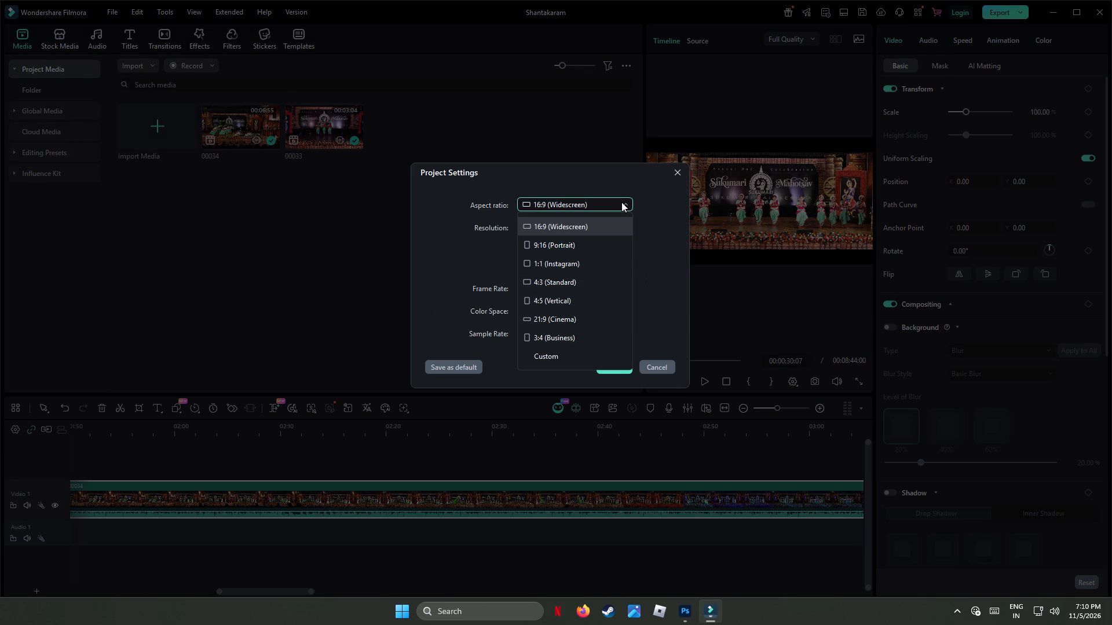
click(586, 317)
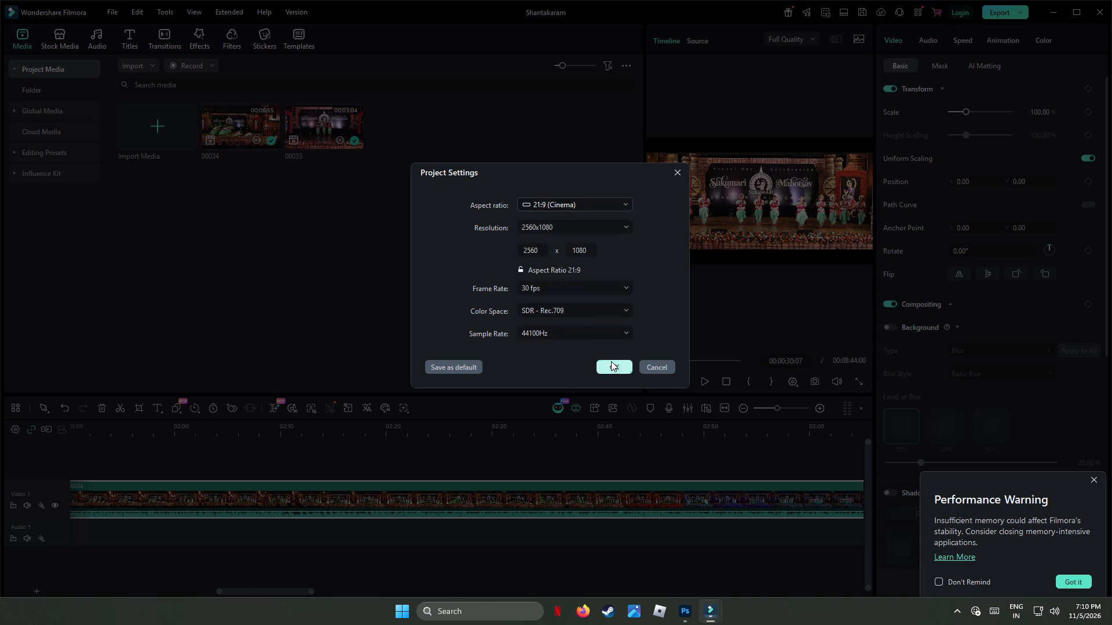
click(613, 366)
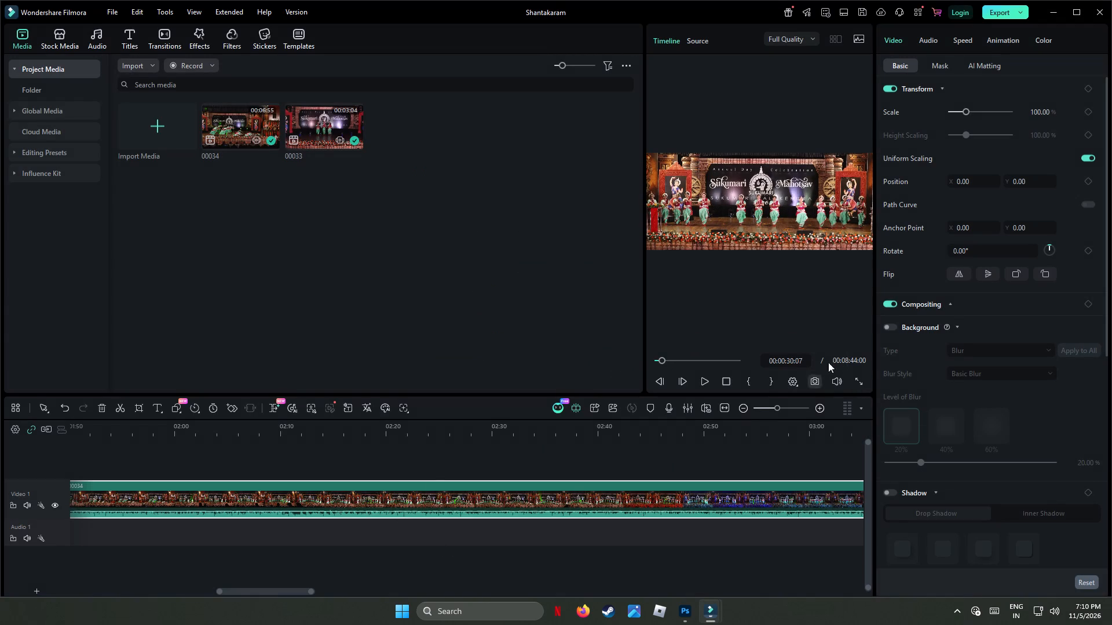
Play the video in full screen from the start to about 28 seconds to check the 21:9 framing.
drag(277, 591, 0, 539)
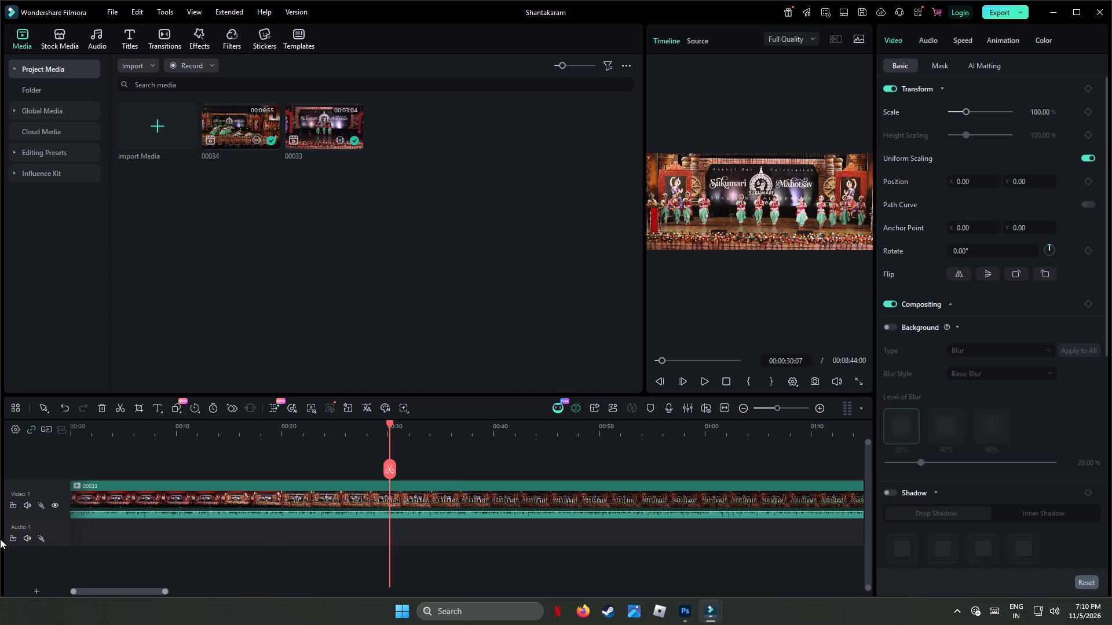
drag(0, 539, 0, 536)
drag(389, 426, 0, 439)
click(862, 388)
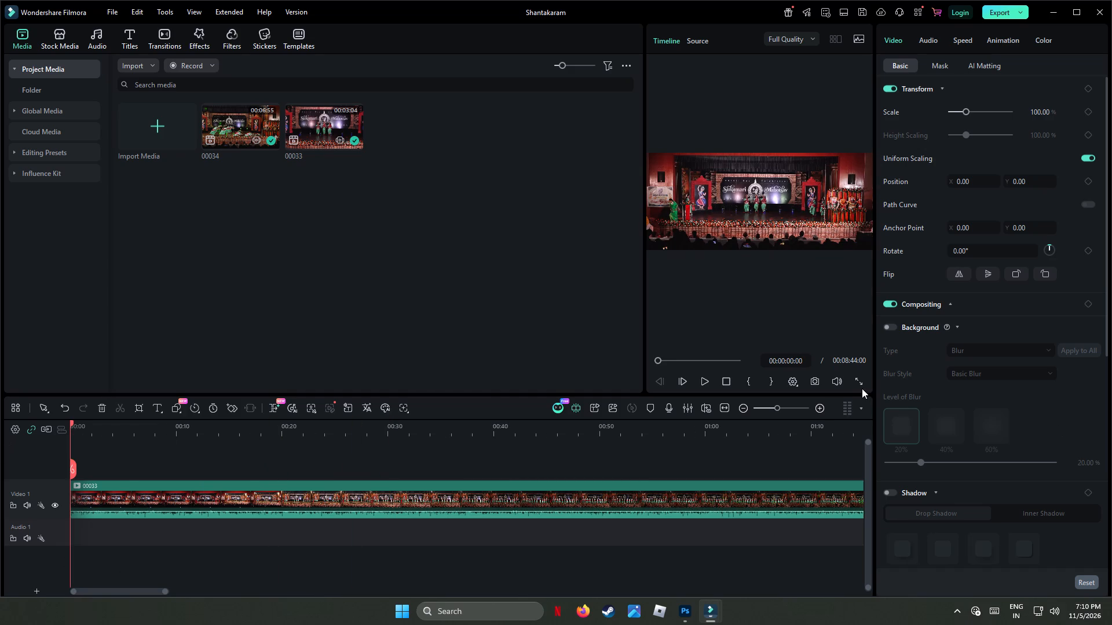
click(863, 381)
key(space)
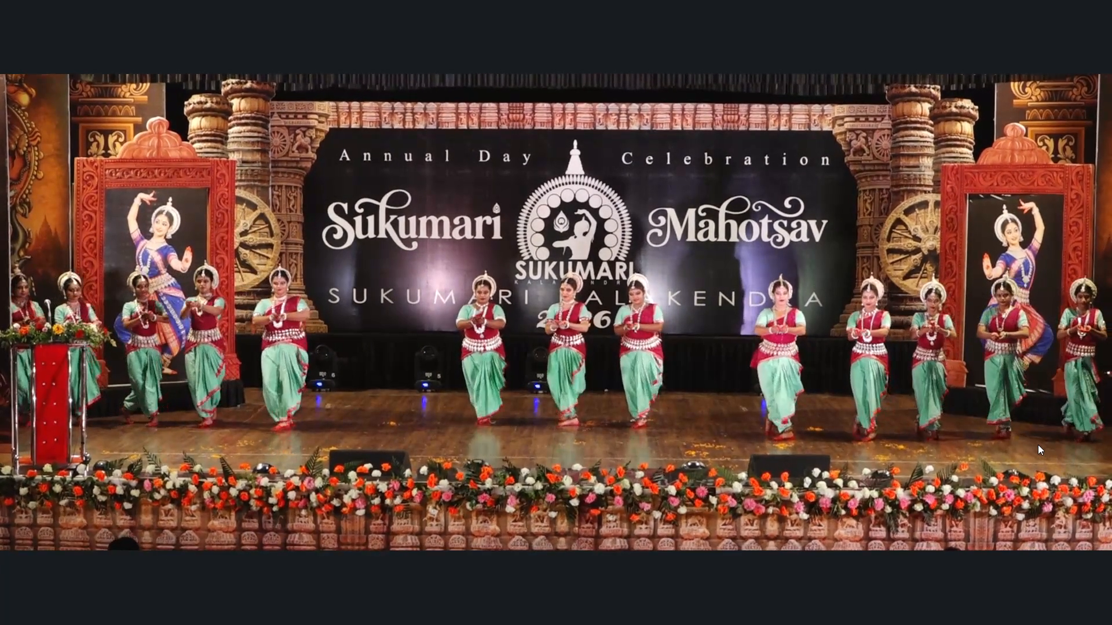
key(space)
key(Escape)
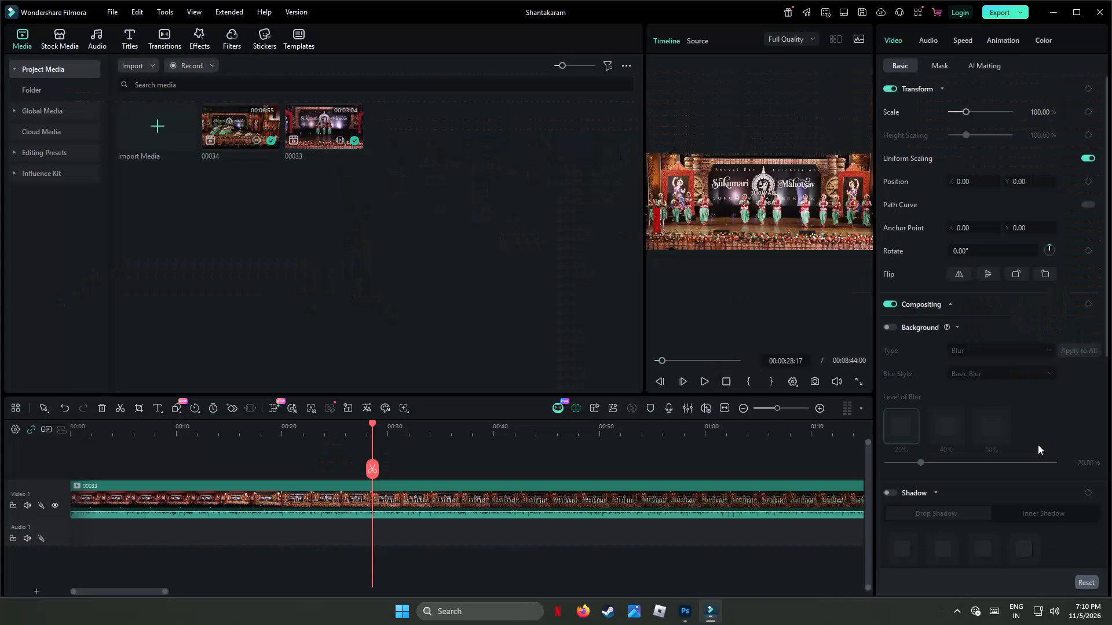
Select clip 00033 and widen the video preview as far as the layout allows by shrinking the media library.
click(238, 499)
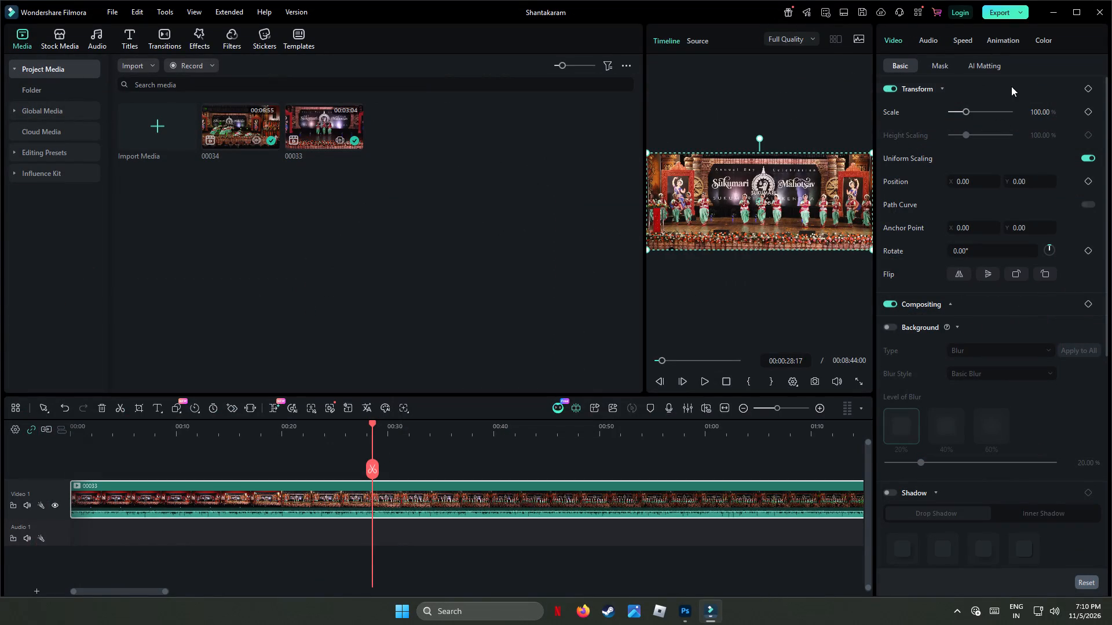
drag(644, 98, 438, 105)
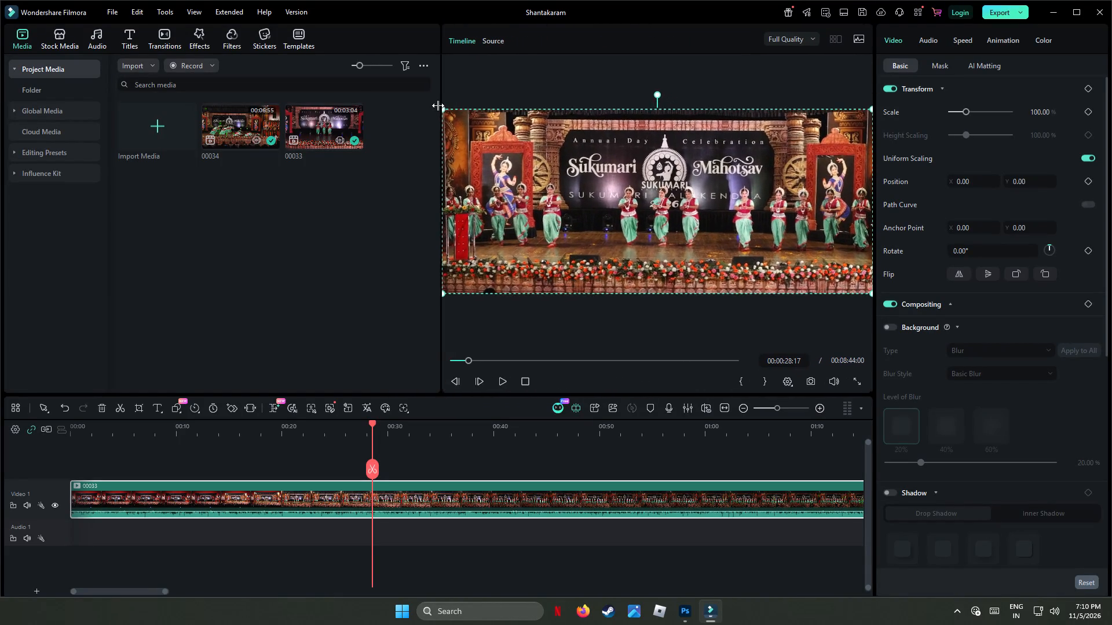
drag(438, 105, 292, 94)
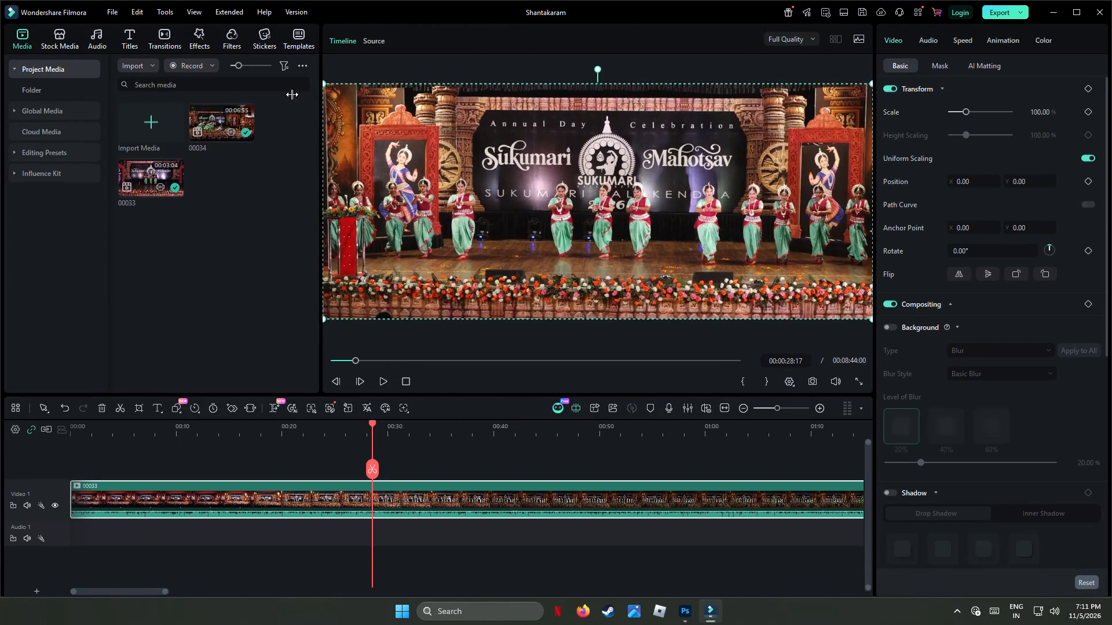
drag(292, 94, 230, 97)
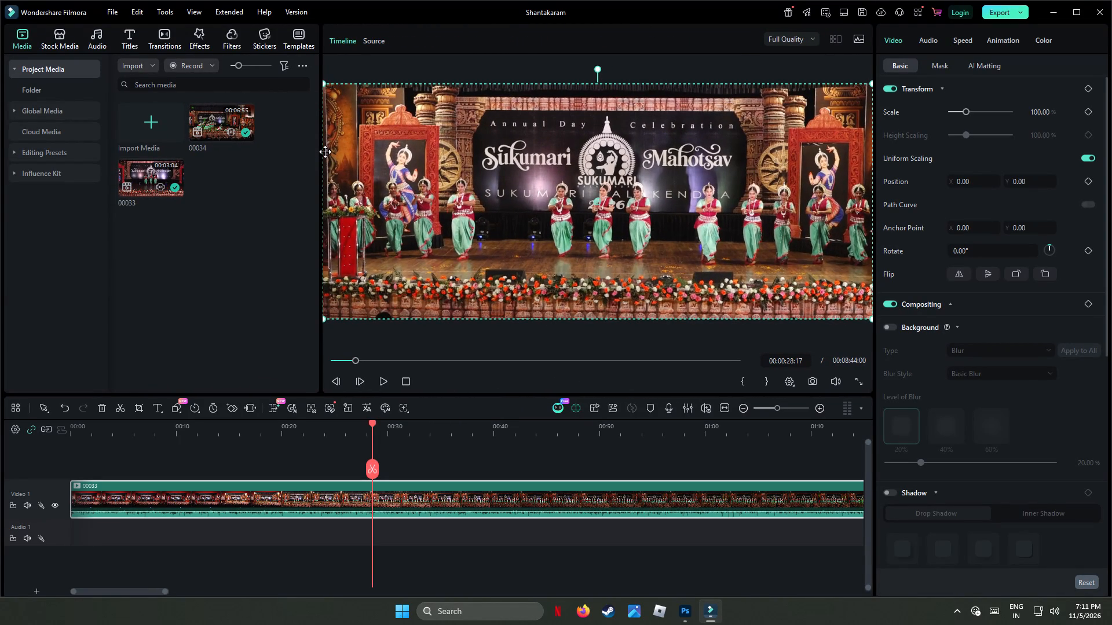
click(325, 152)
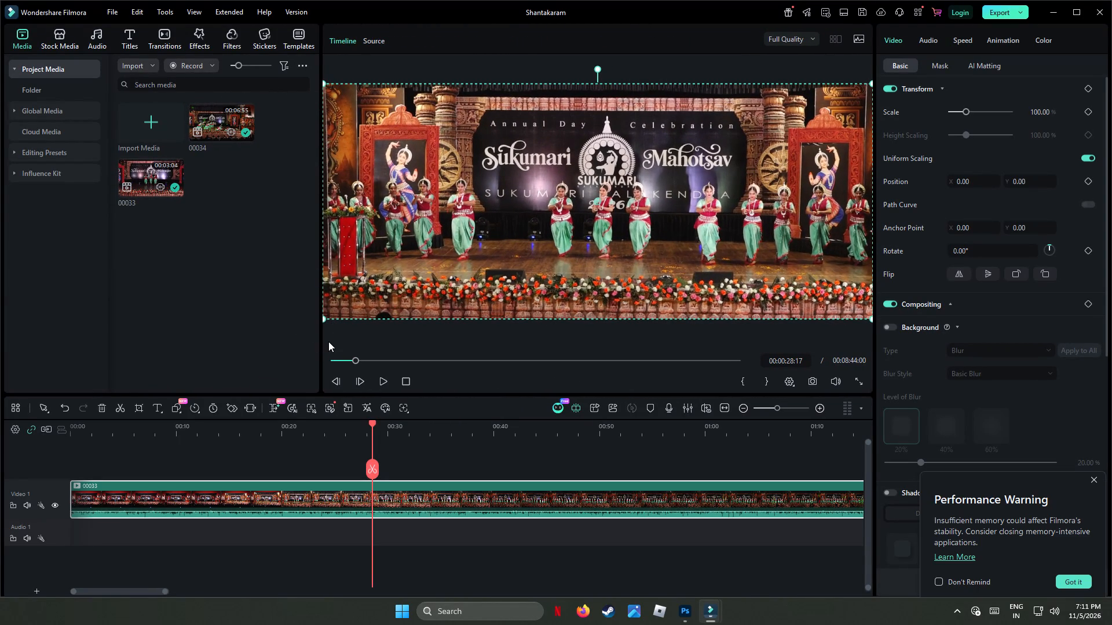
drag(319, 342, 208, 317)
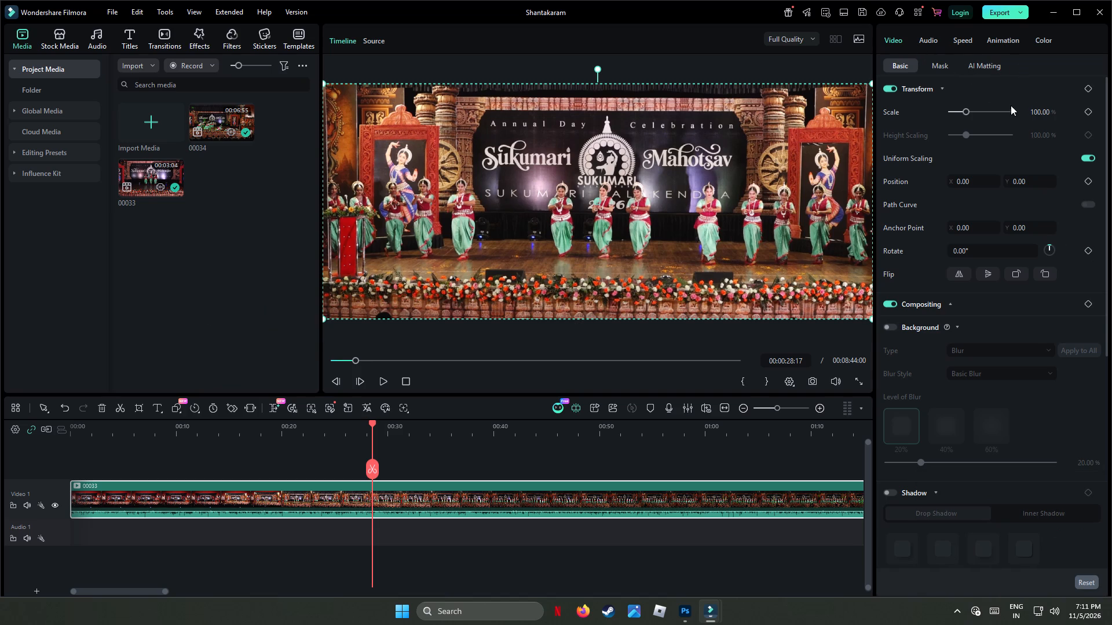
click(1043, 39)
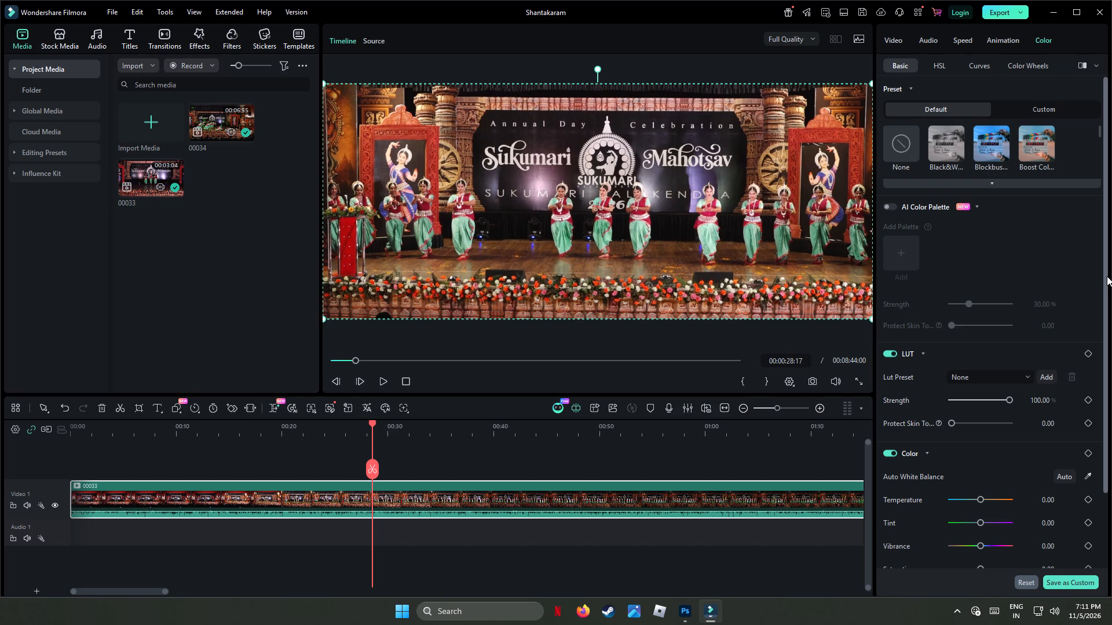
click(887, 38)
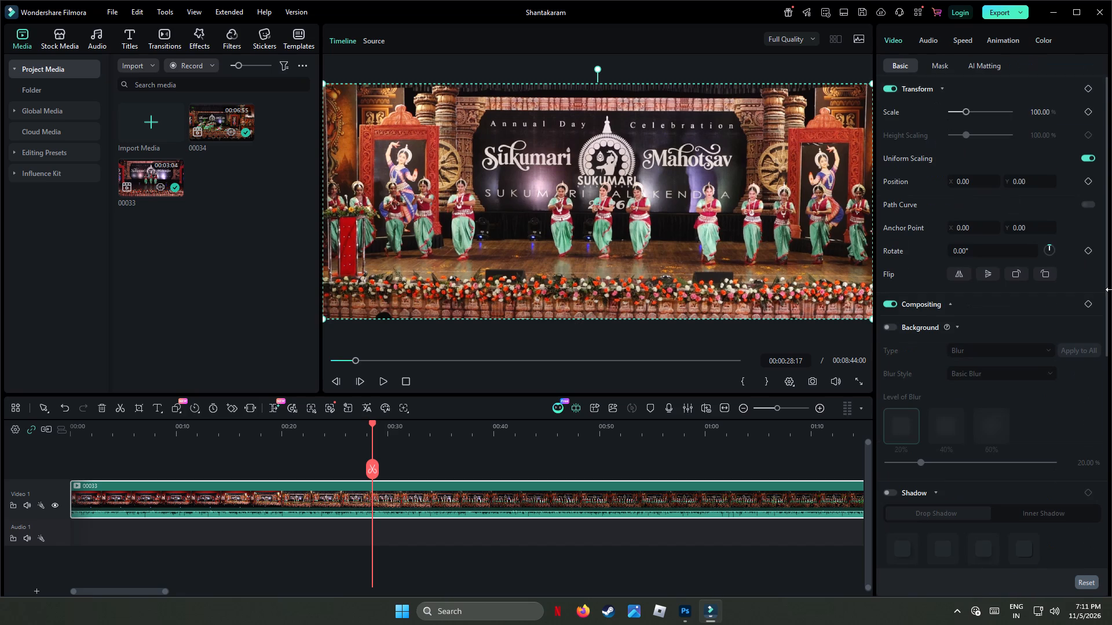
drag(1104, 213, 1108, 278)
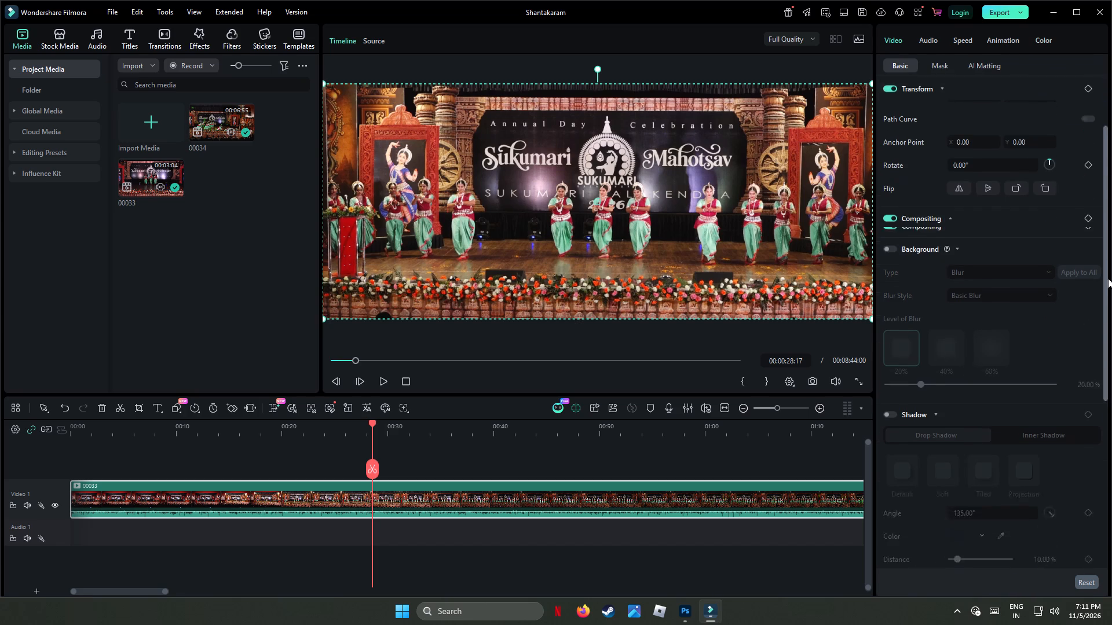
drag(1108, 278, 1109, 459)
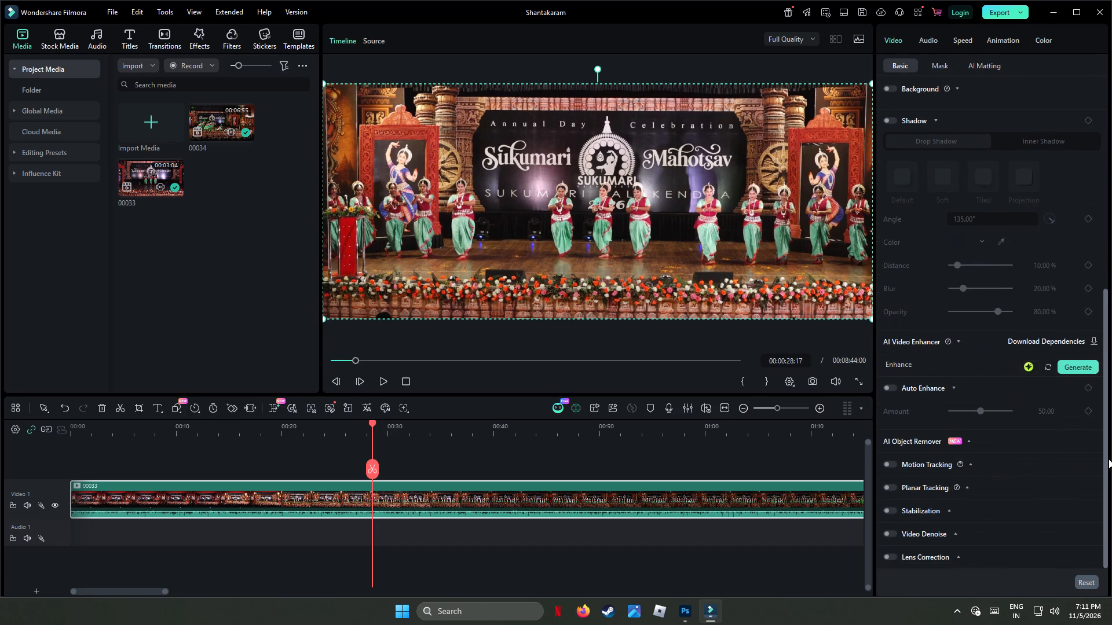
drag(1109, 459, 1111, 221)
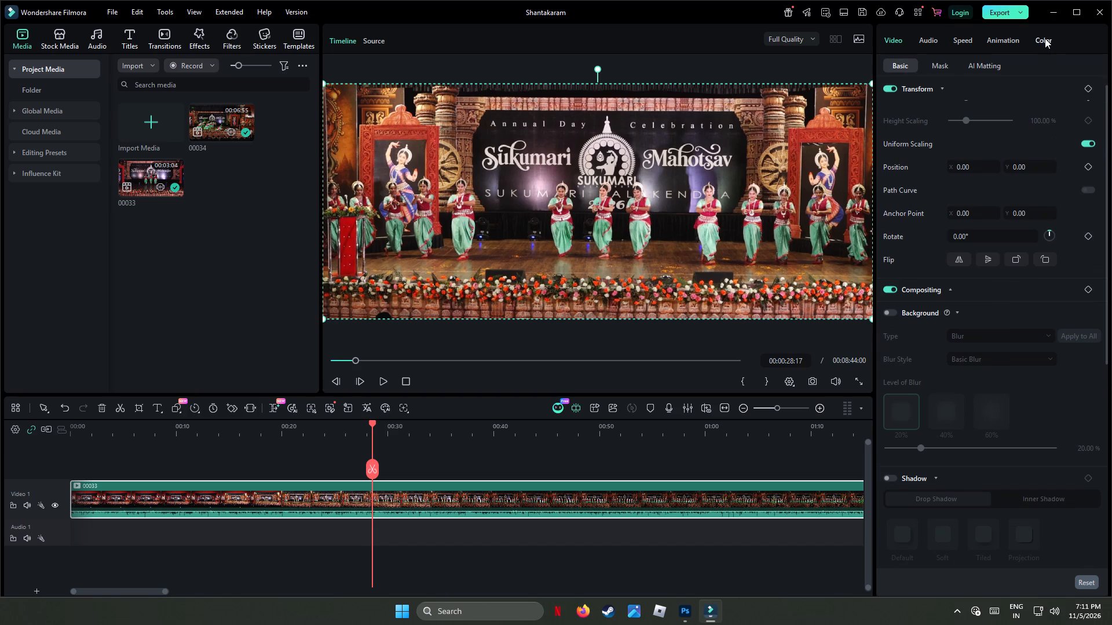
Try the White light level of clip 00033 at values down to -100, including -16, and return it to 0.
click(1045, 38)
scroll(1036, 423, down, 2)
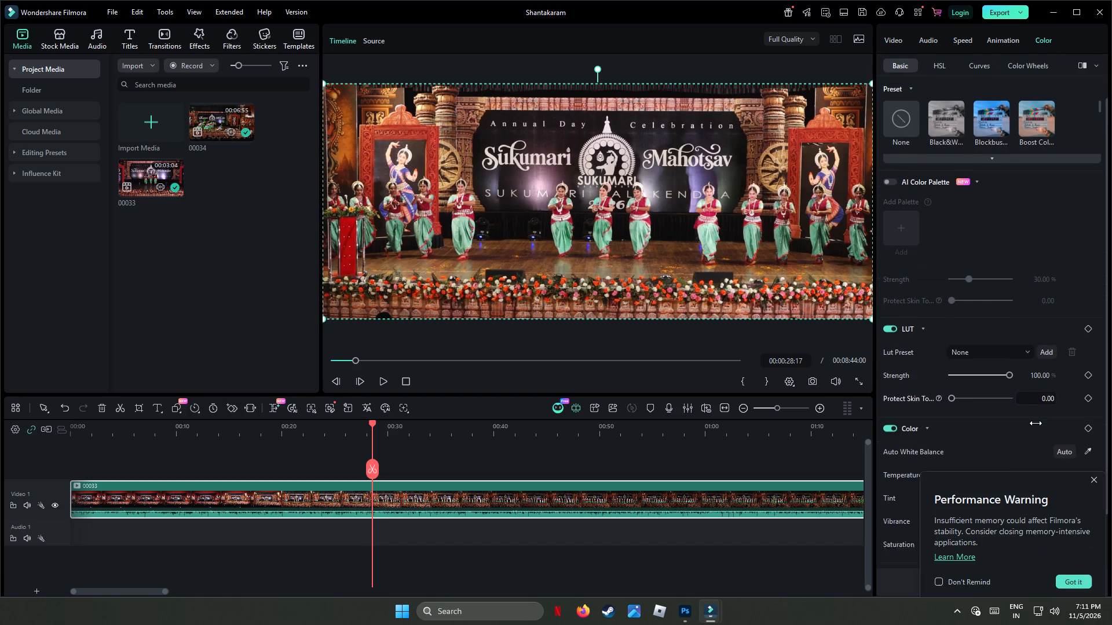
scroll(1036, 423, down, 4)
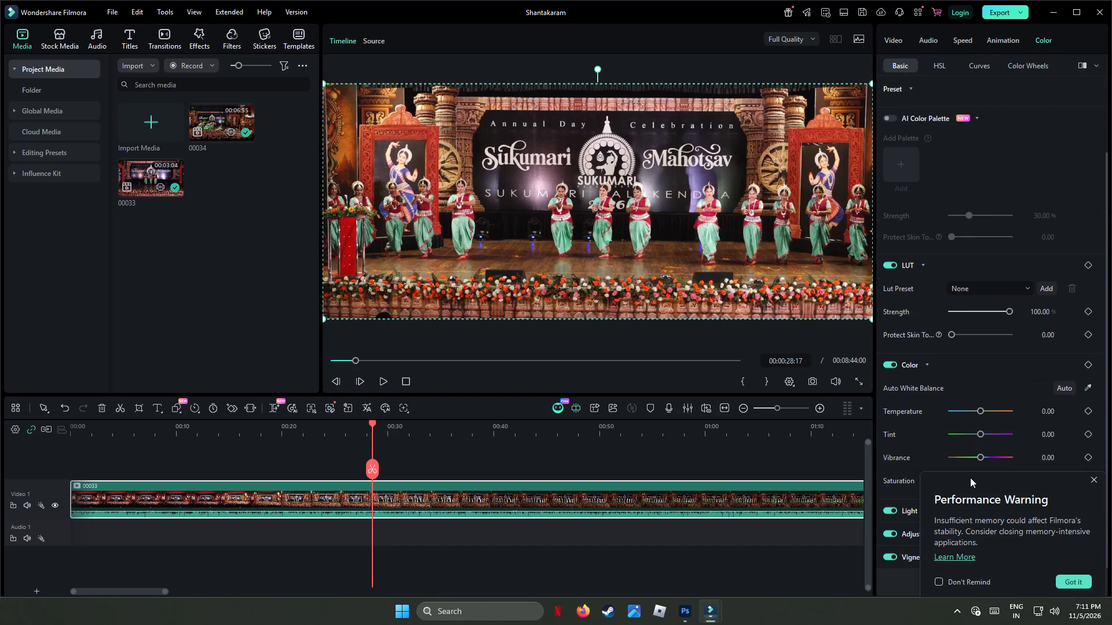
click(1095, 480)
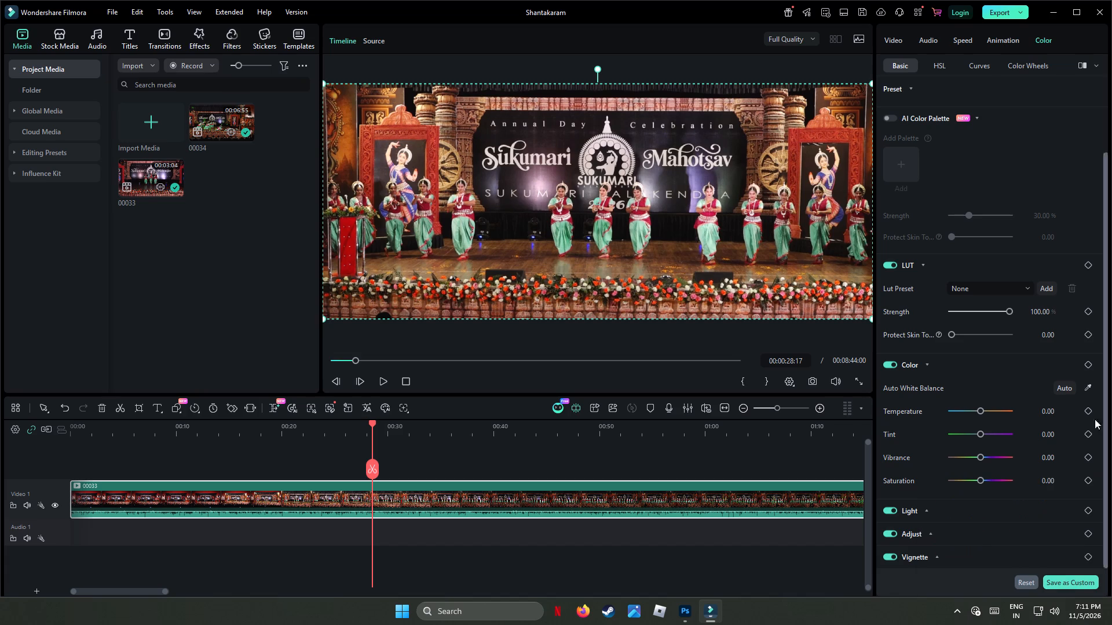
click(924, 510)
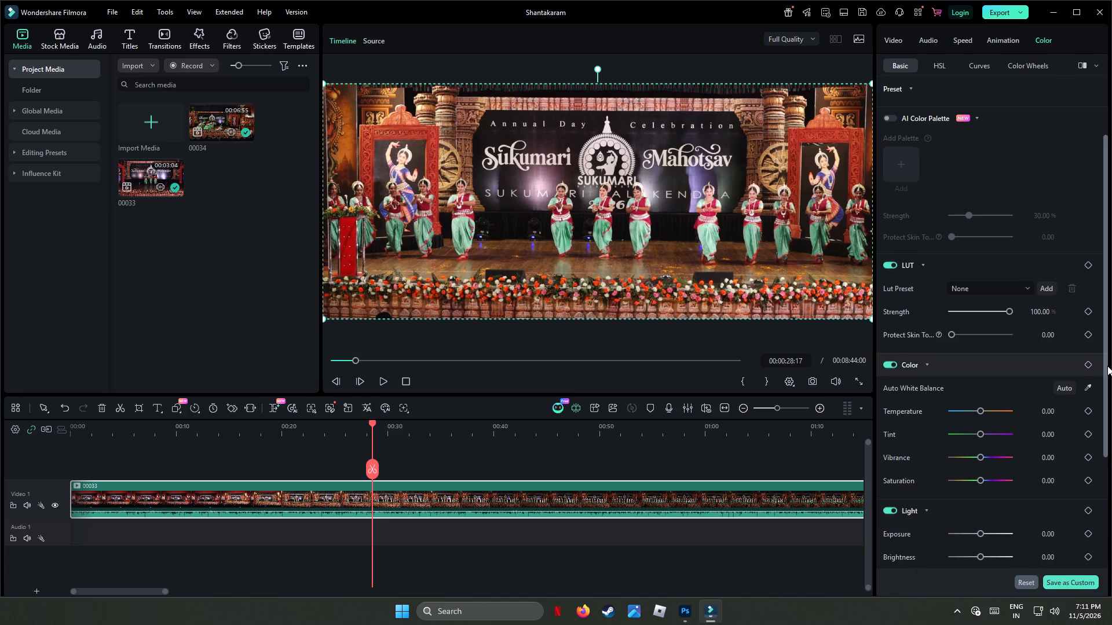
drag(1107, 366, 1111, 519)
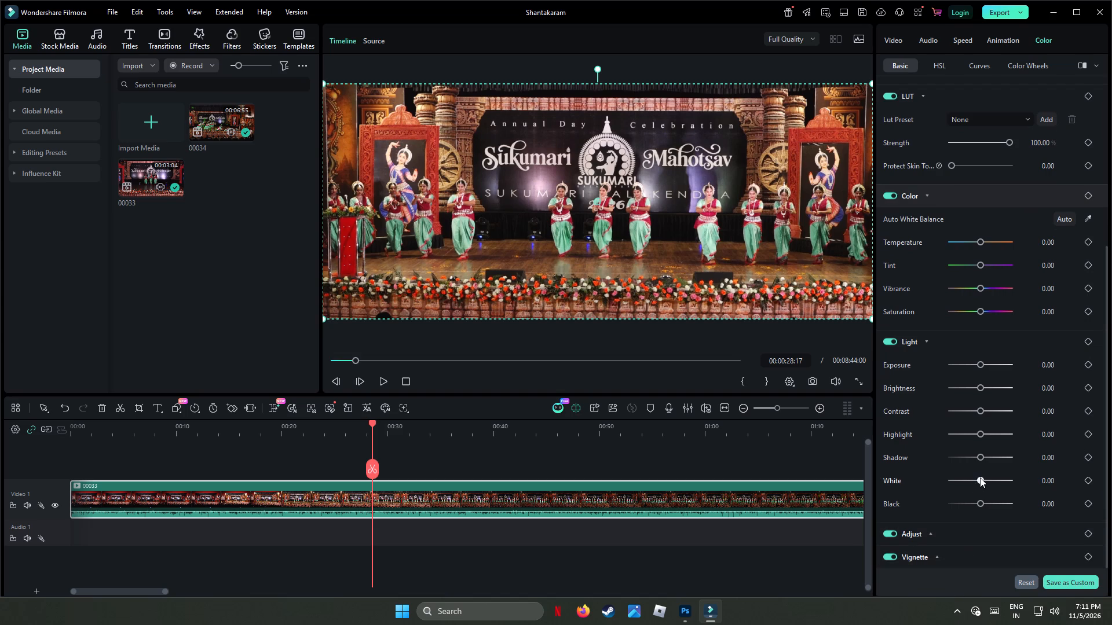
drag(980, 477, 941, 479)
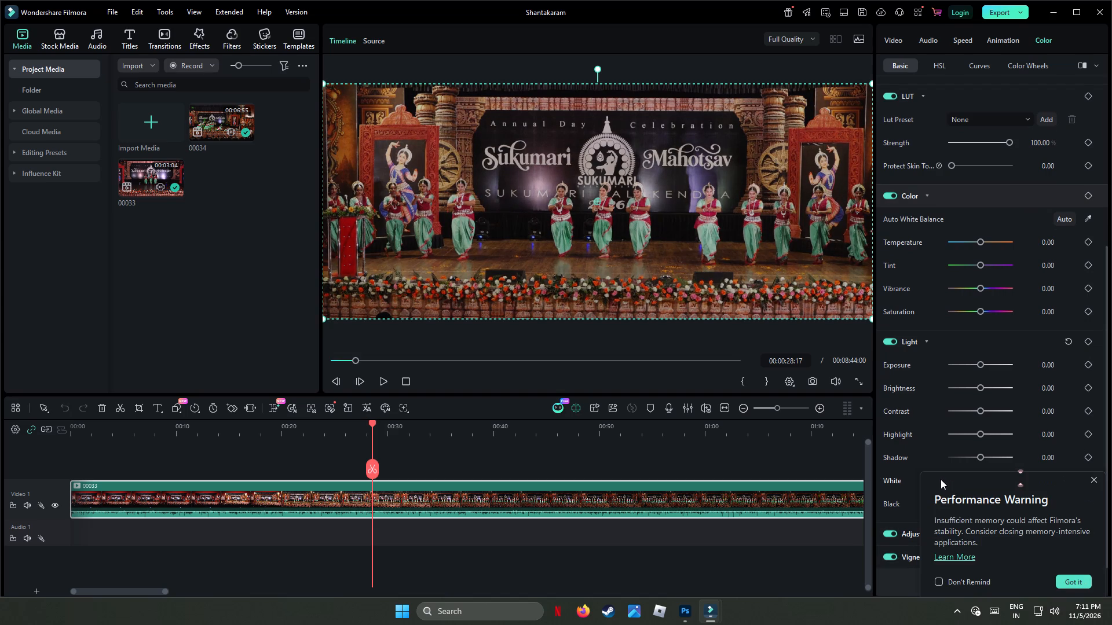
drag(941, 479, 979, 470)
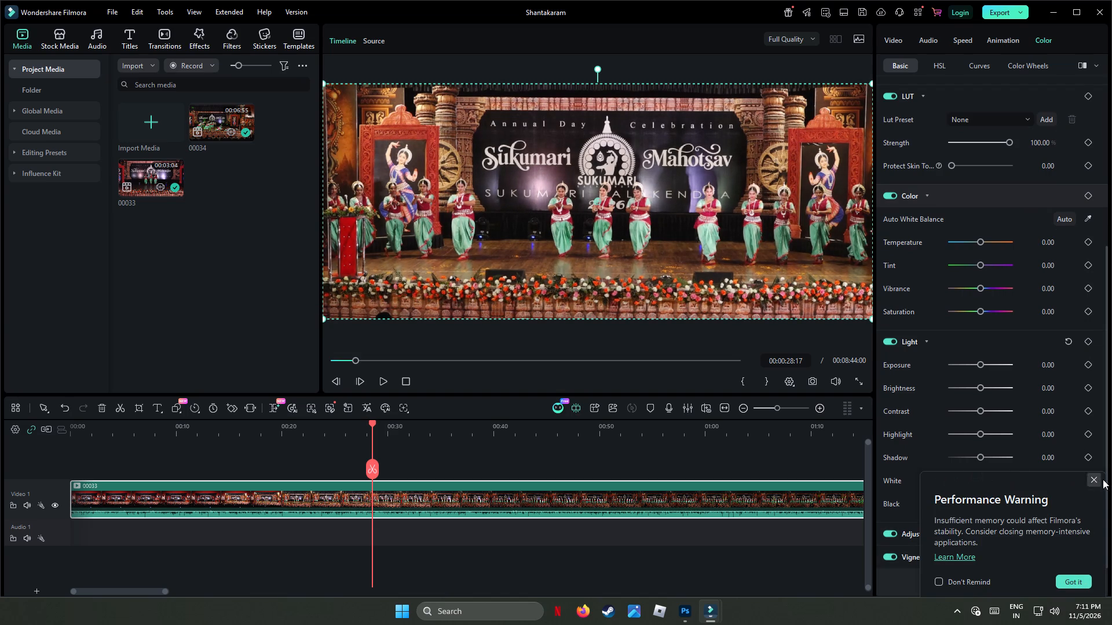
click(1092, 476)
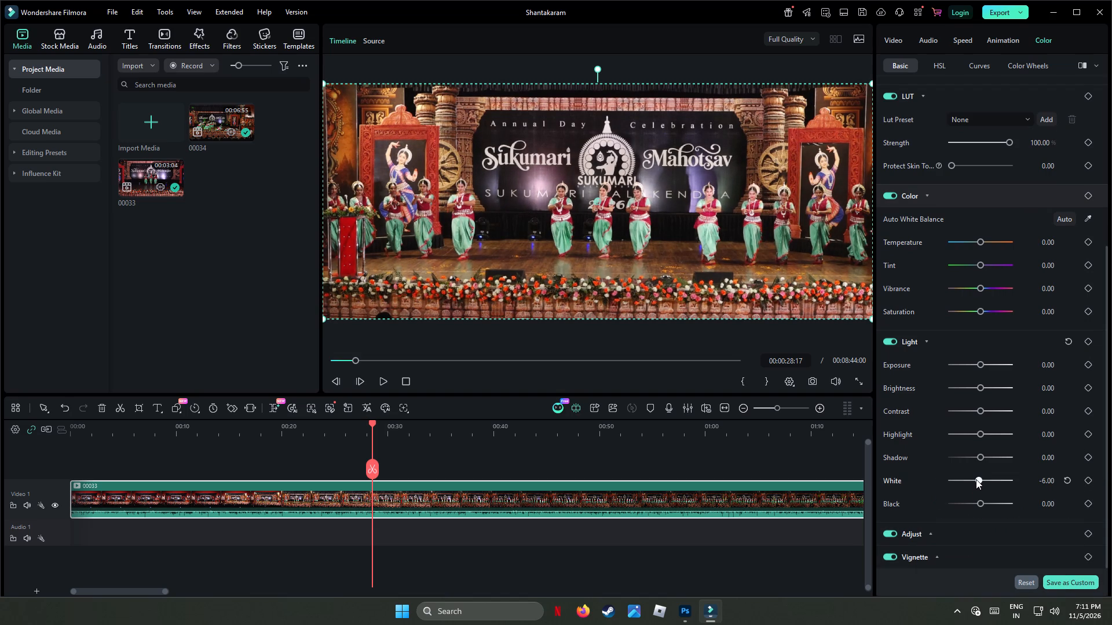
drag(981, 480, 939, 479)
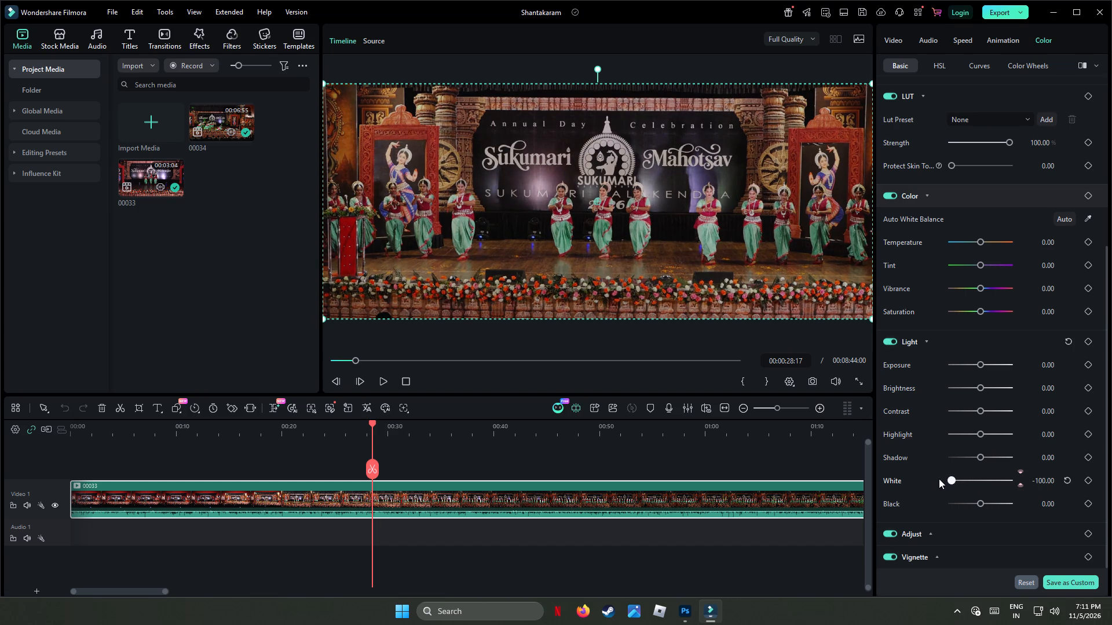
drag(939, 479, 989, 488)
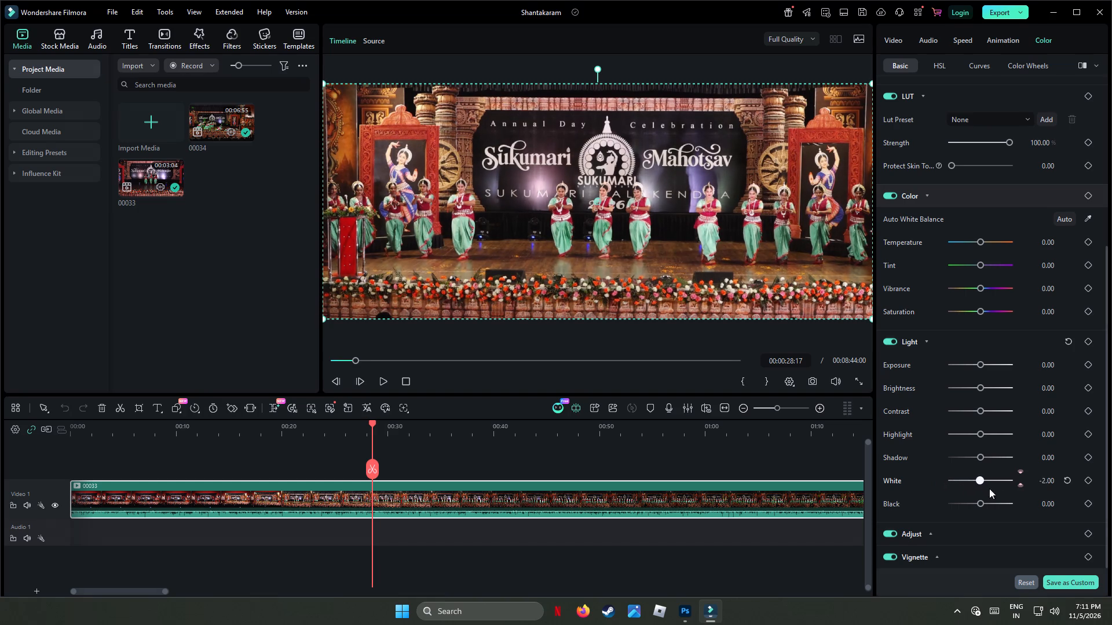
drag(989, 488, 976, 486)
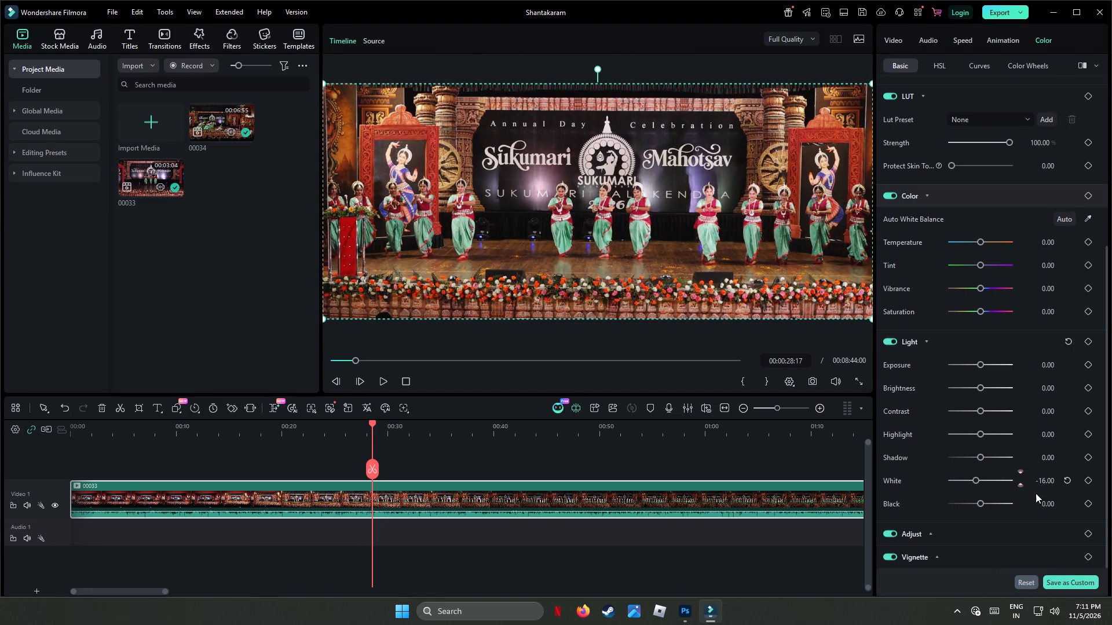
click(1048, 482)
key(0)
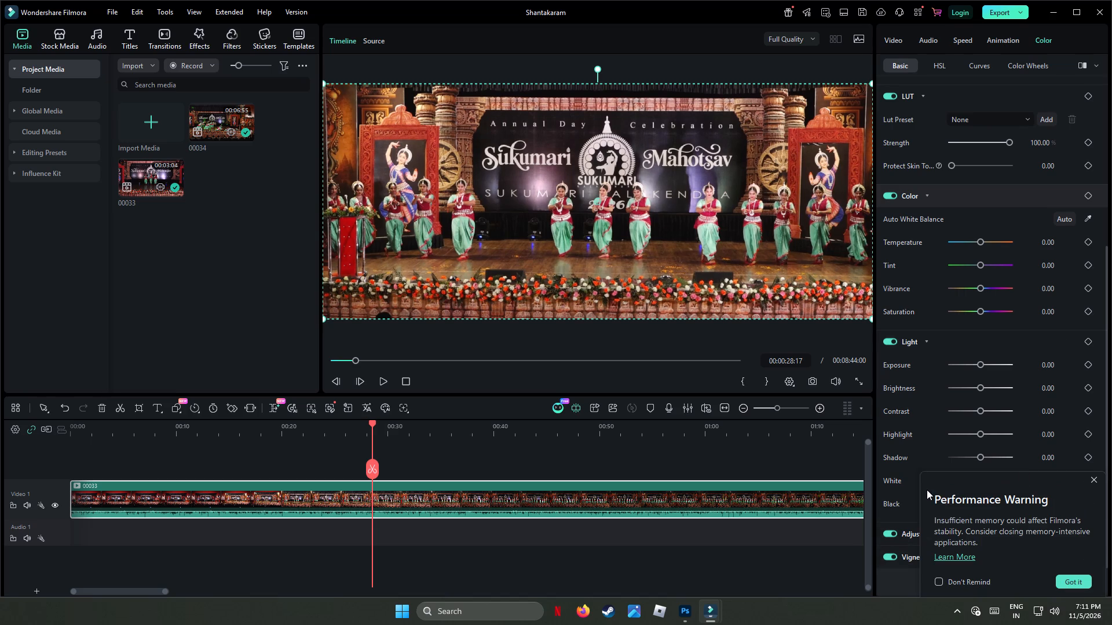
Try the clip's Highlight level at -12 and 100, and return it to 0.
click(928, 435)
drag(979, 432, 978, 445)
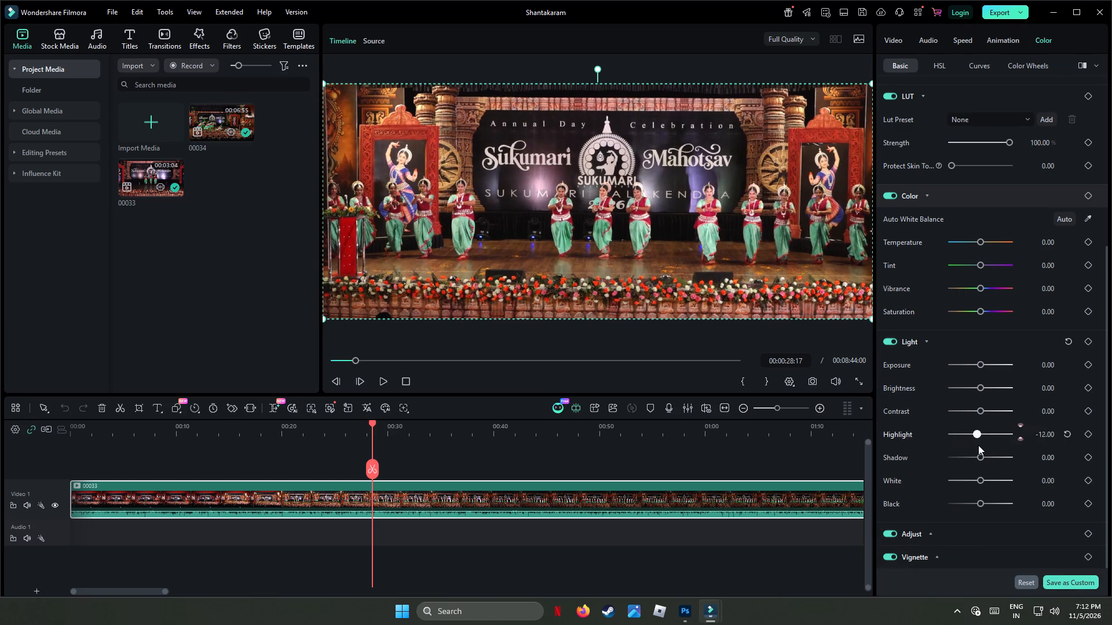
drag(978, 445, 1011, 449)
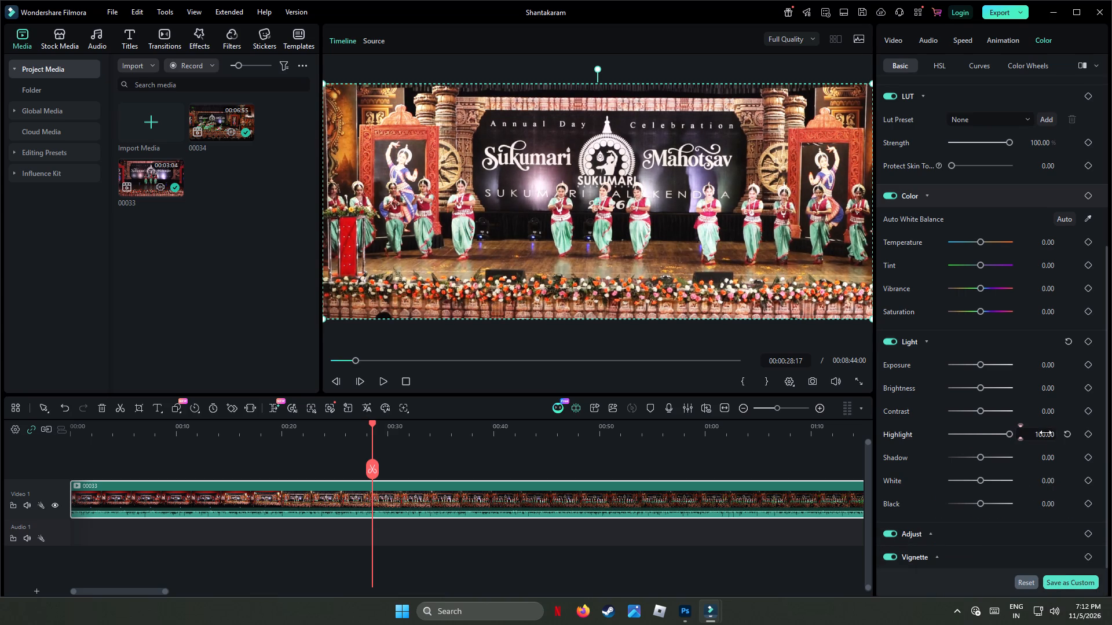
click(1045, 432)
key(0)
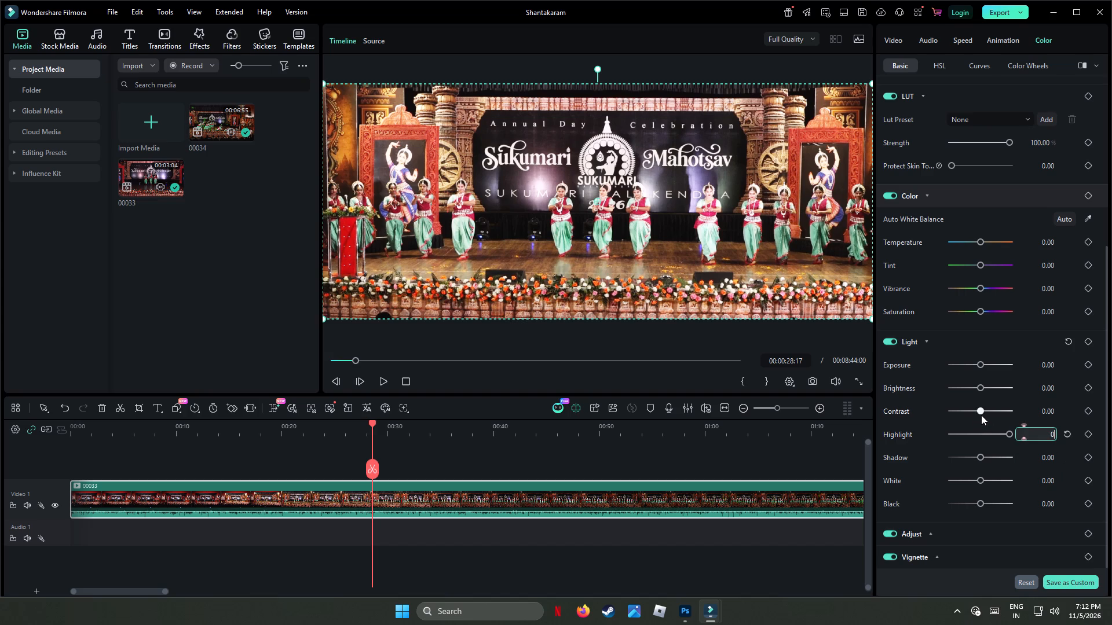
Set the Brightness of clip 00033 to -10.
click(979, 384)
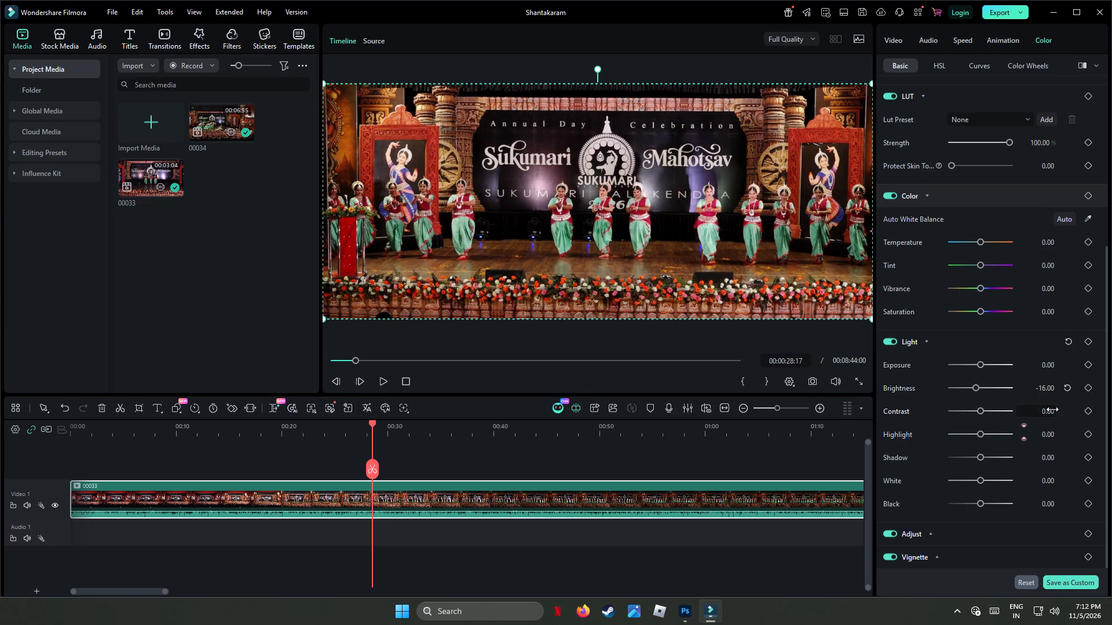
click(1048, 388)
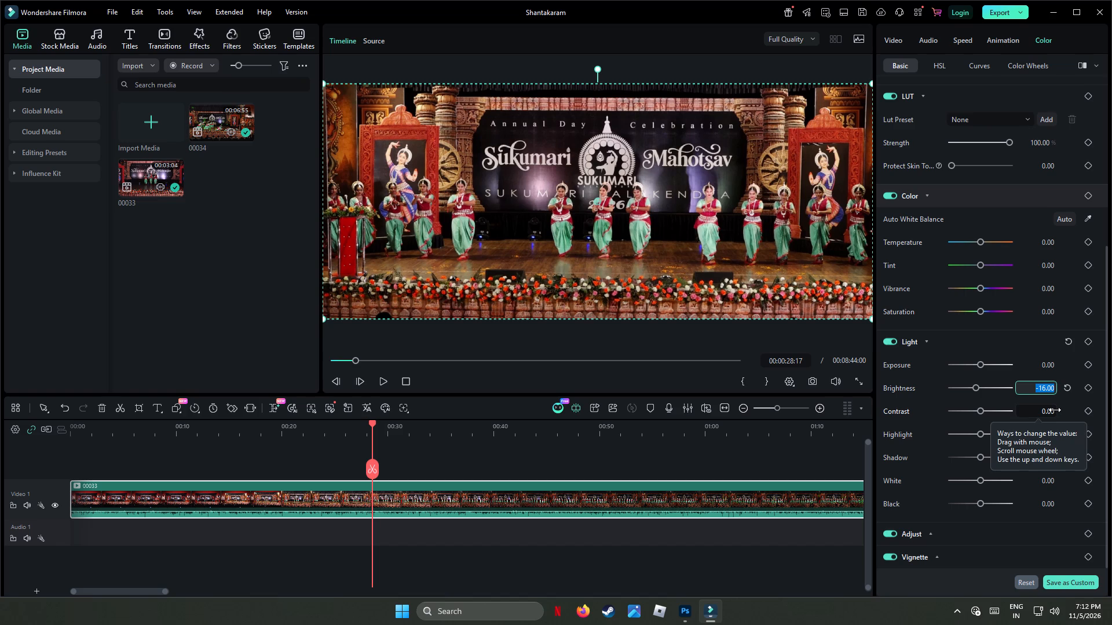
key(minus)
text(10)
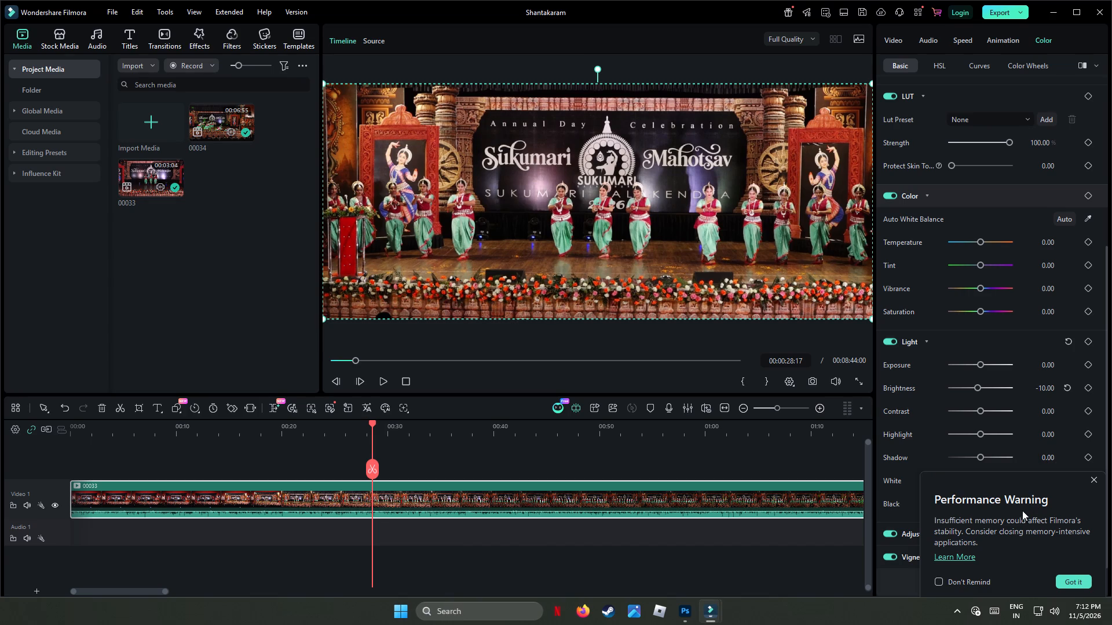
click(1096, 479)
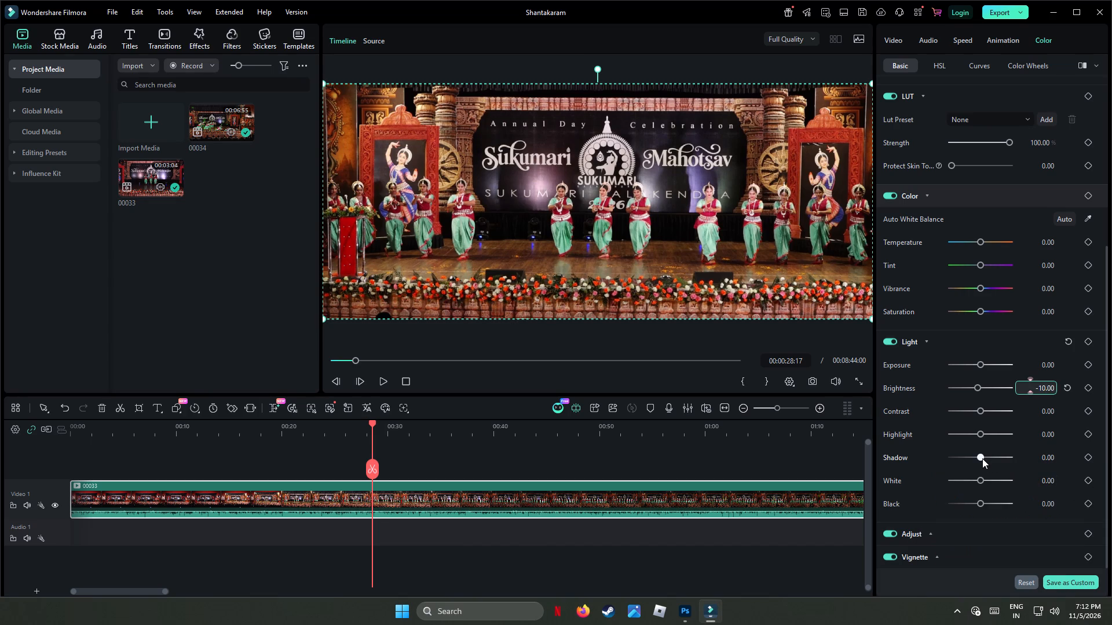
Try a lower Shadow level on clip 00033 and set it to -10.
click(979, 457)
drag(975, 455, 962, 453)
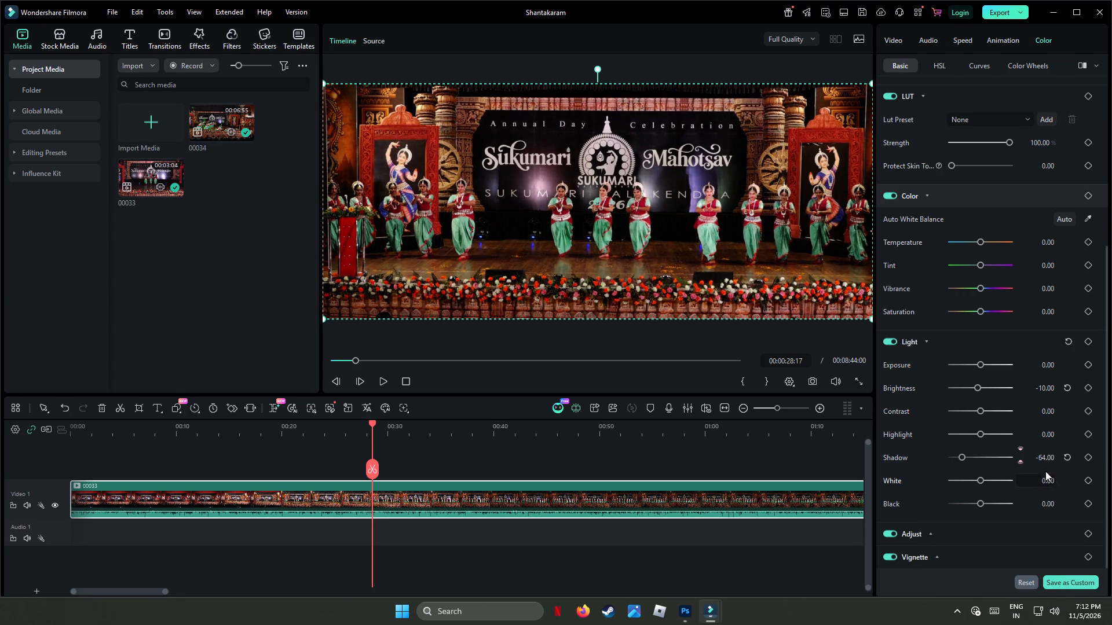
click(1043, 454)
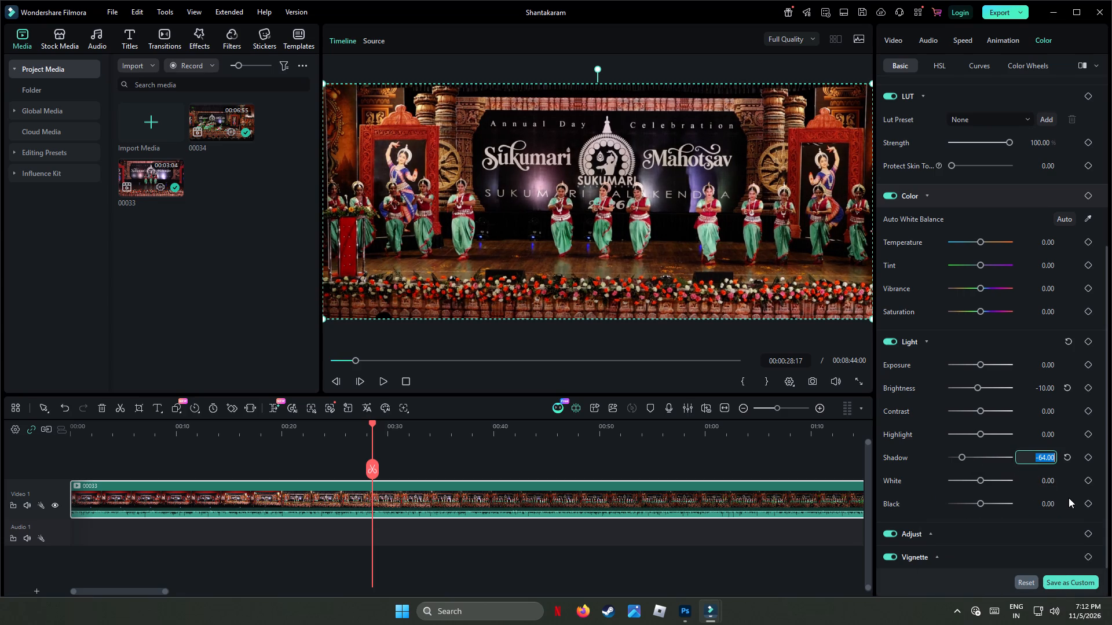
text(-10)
Play the video in full screen from about 28 to 50 seconds to check the light adjustments.
click(859, 384)
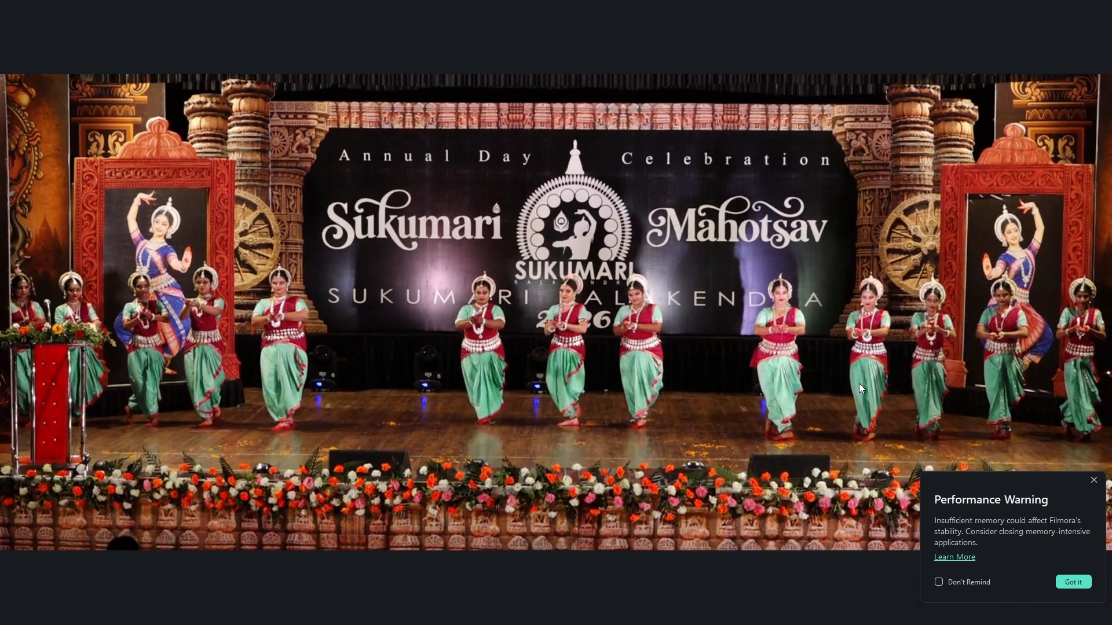
key(space)
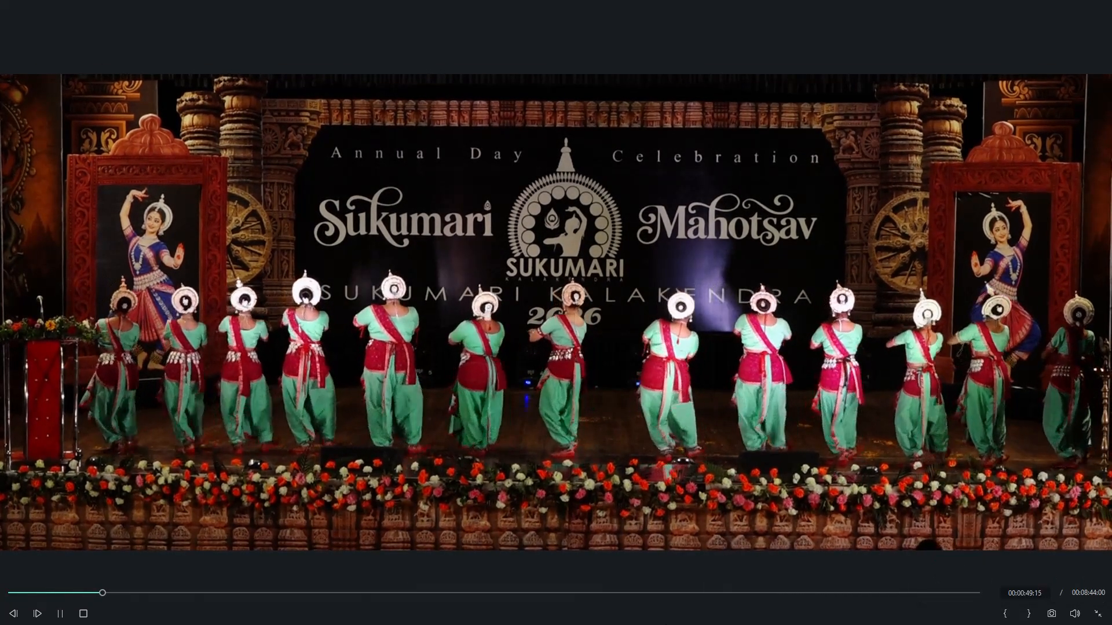
key(space)
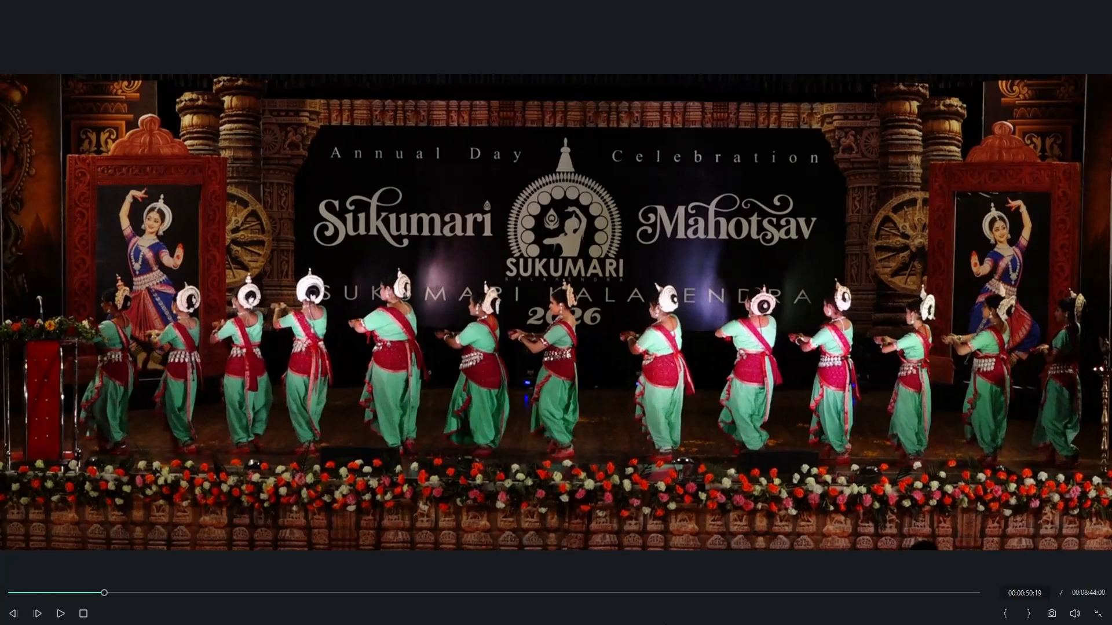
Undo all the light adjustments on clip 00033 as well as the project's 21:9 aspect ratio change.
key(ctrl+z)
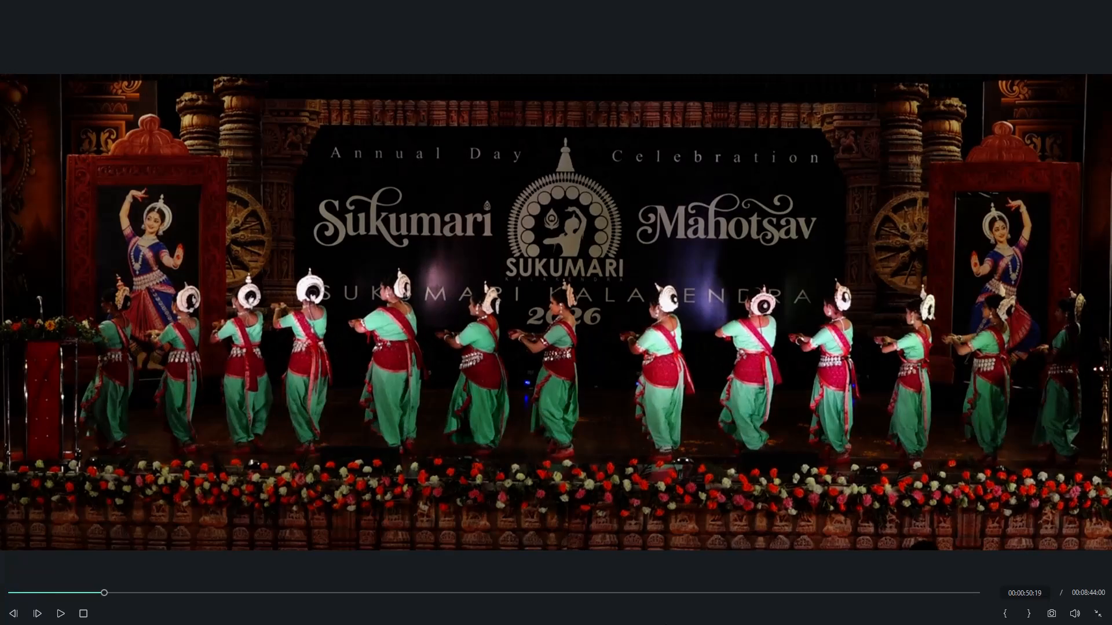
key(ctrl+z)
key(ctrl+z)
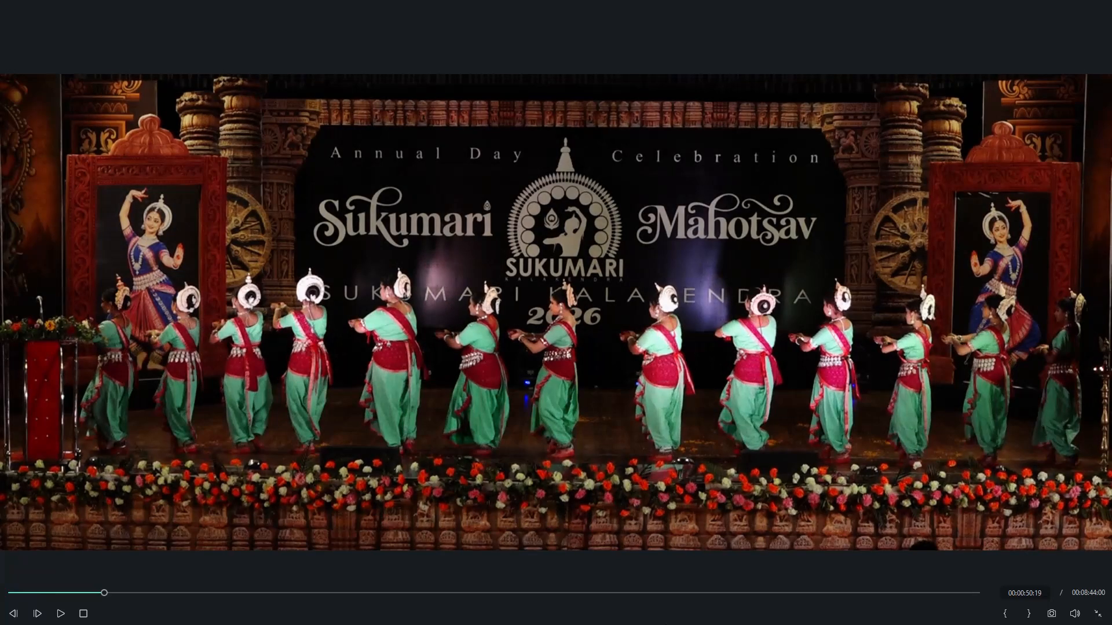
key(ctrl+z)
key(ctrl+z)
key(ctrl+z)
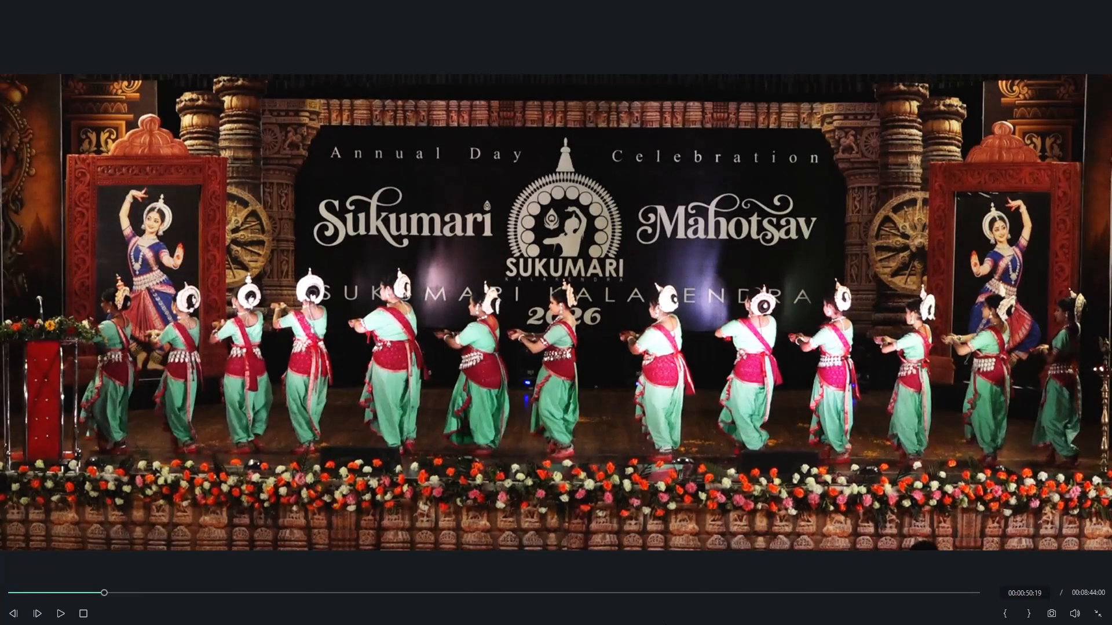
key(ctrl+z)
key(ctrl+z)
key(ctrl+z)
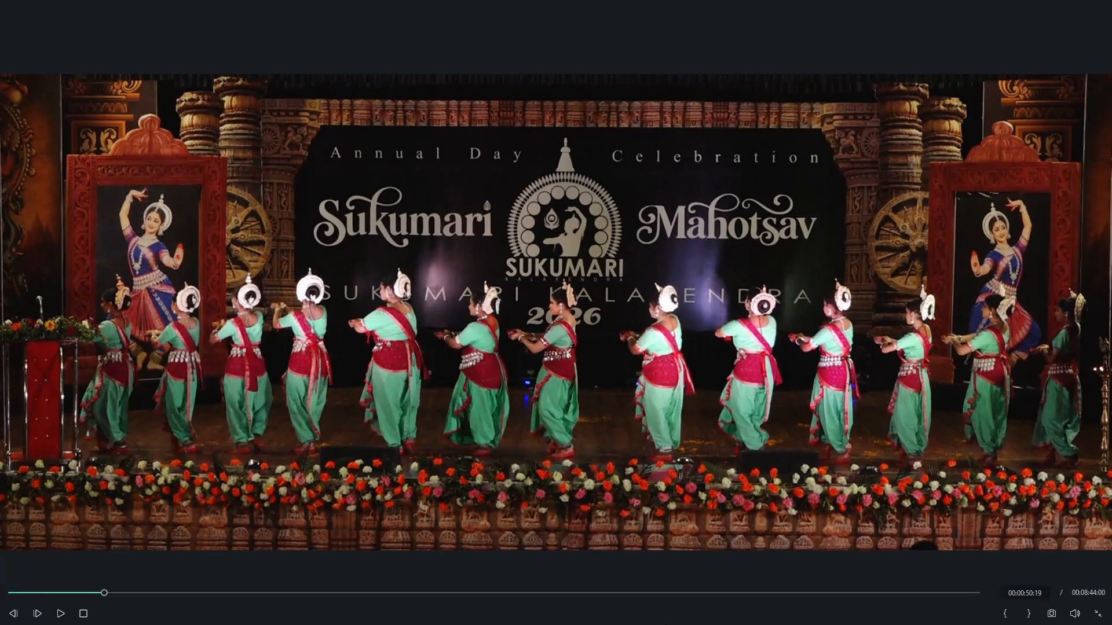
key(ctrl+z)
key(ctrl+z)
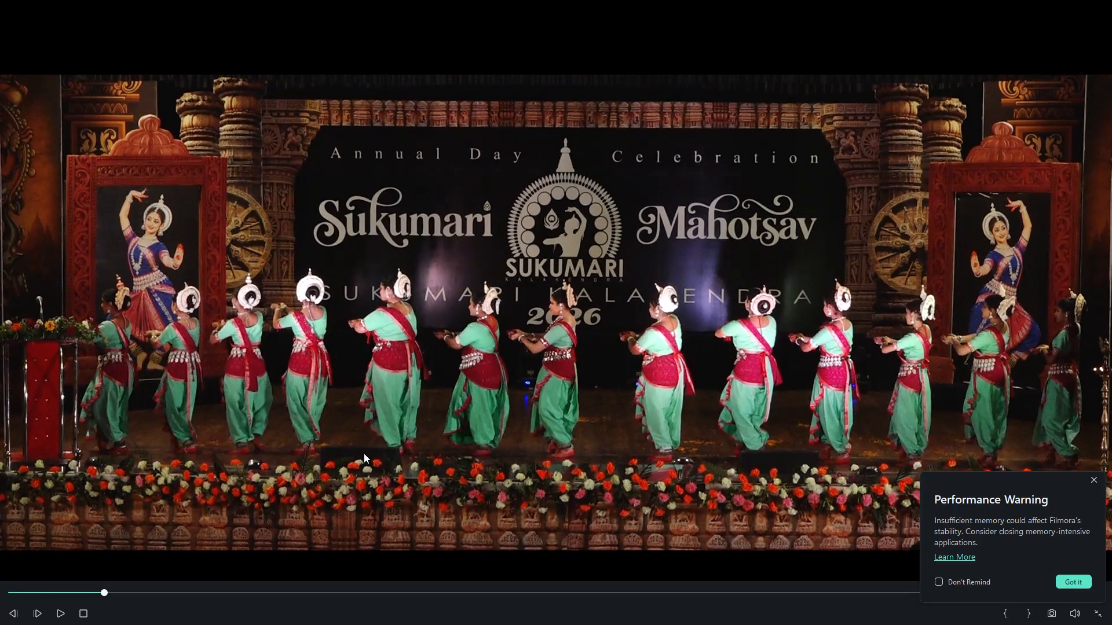
Leave full screen and set the project's aspect ratio to 21:9 (Cinema) with a 2560x1080 resolution.
key(Escape)
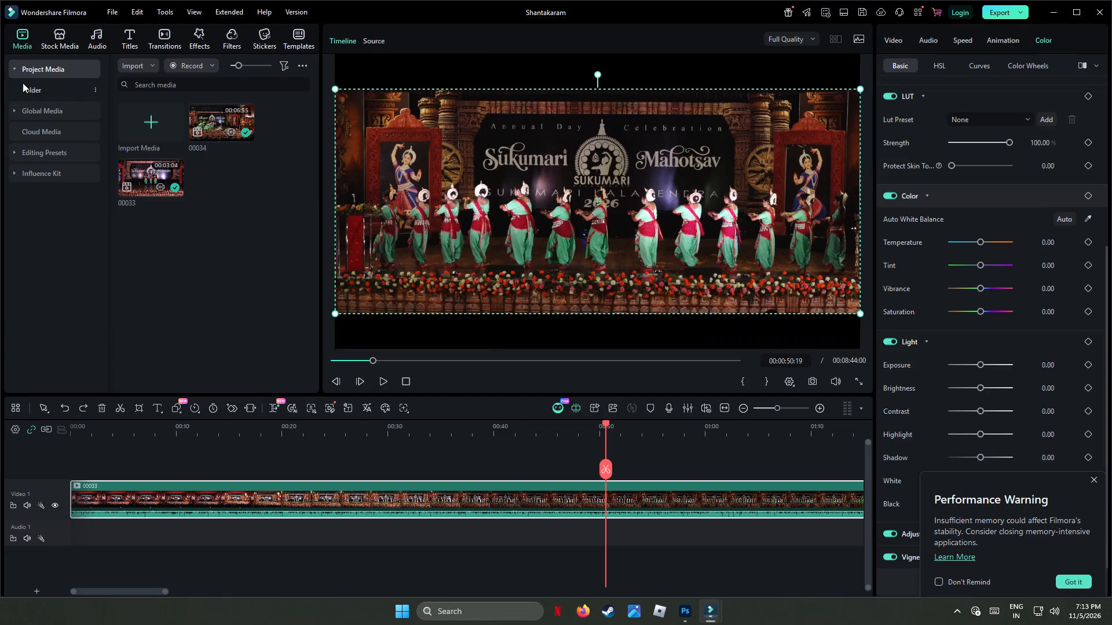
click(112, 13)
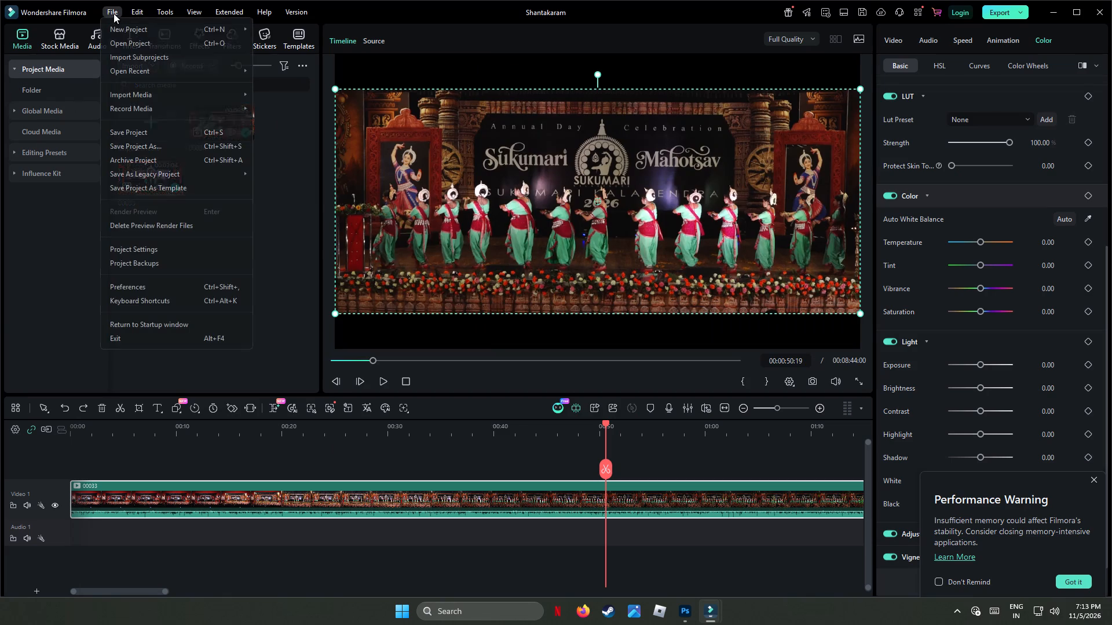
click(151, 249)
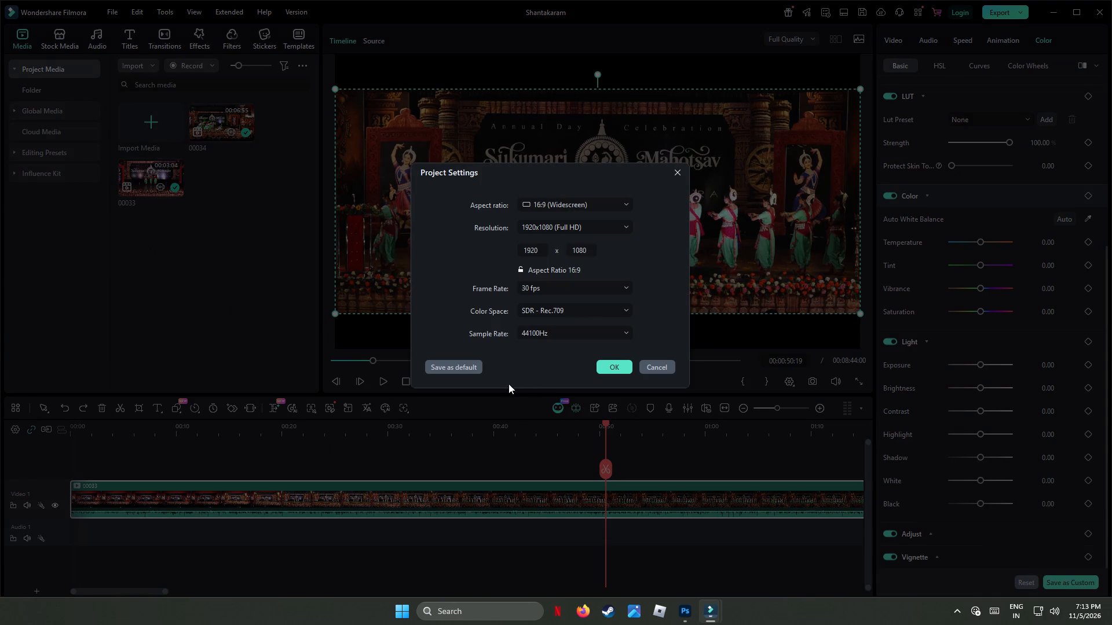
click(623, 200)
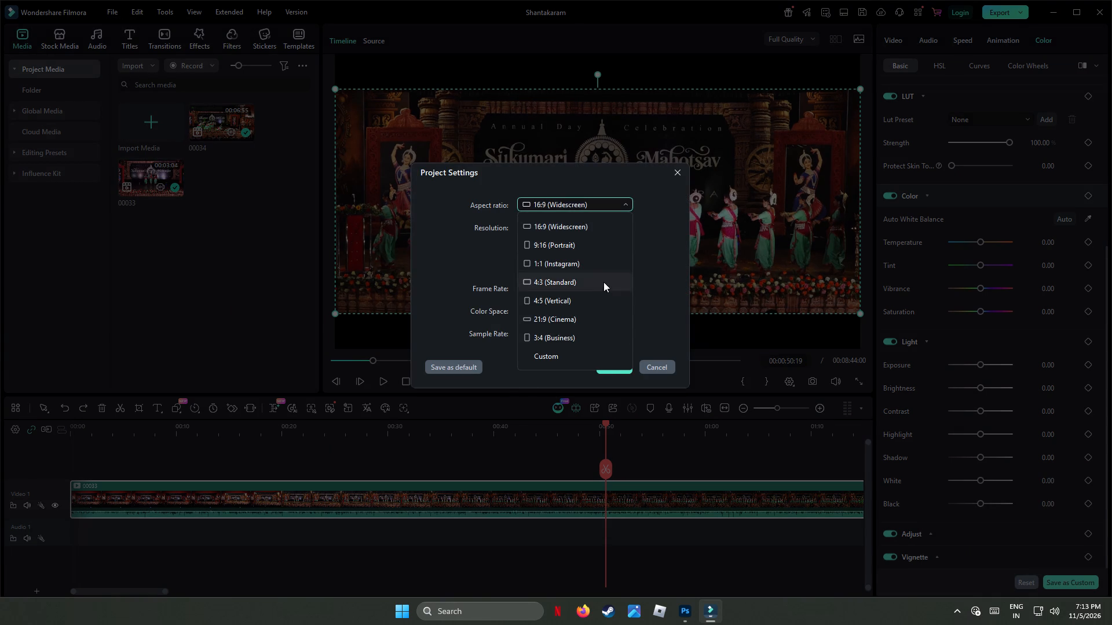
click(576, 319)
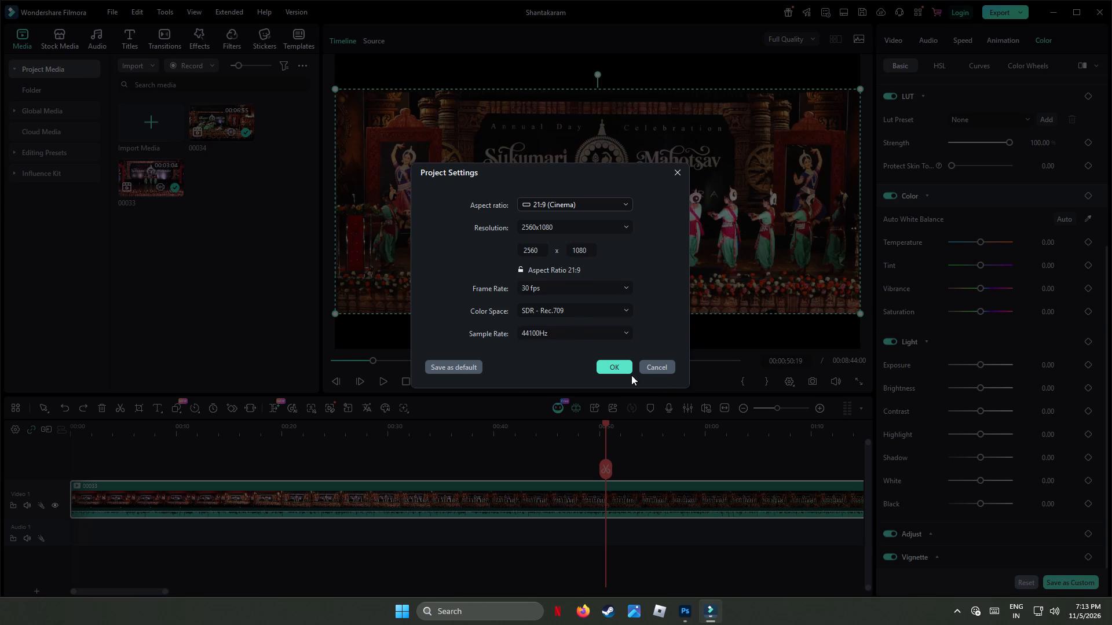
click(624, 369)
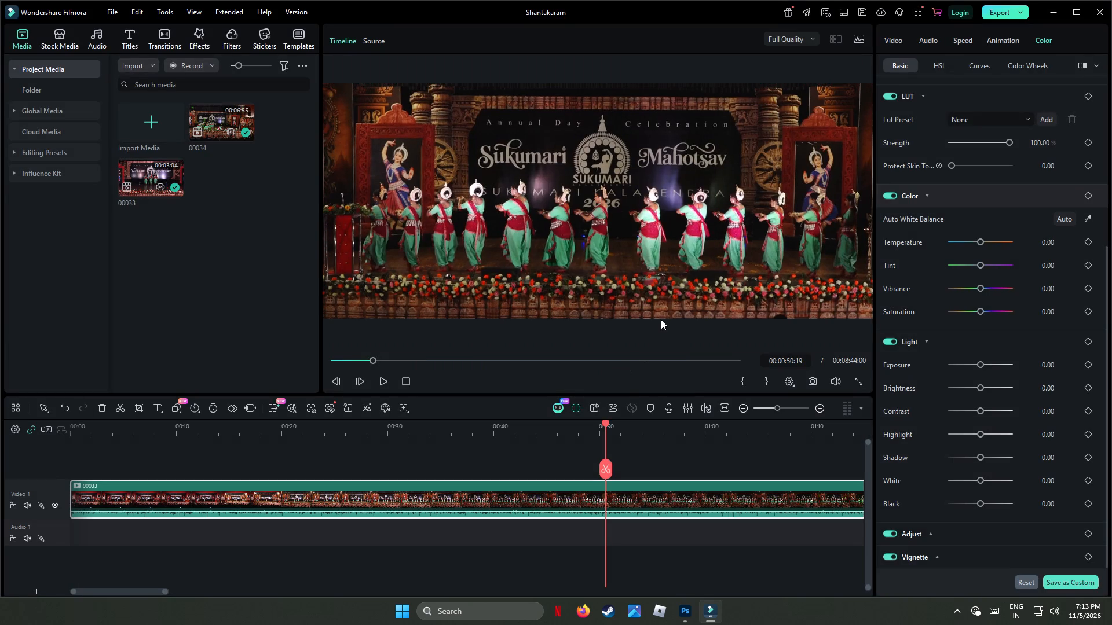
Play the video briefly from about 50 seconds and look through the color settings and LUT presets for clip 00033.
key(space)
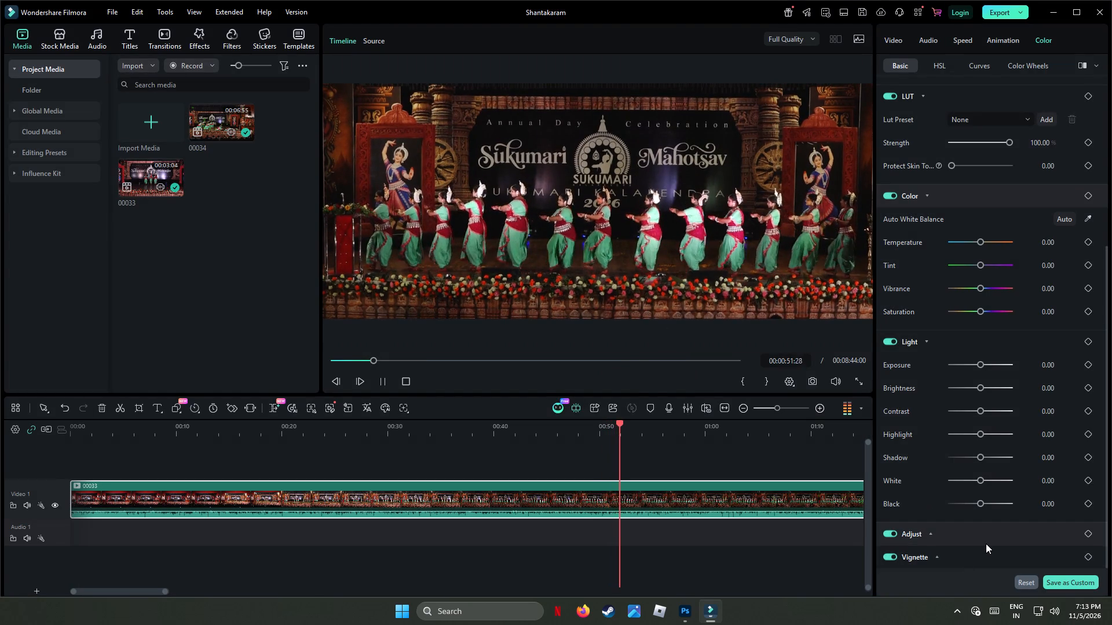
key(space)
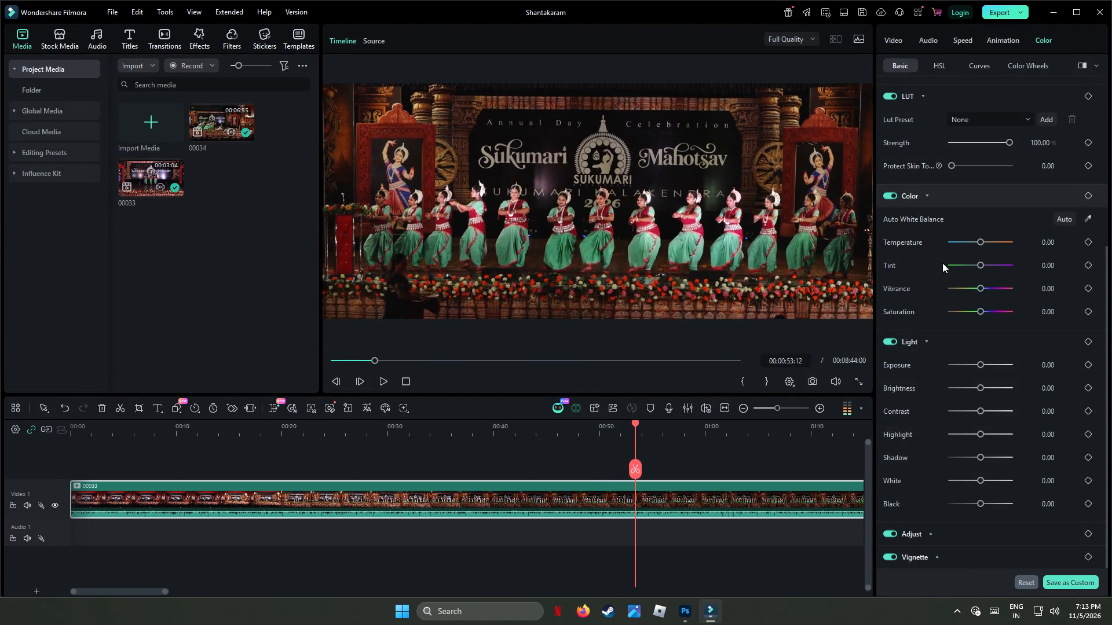
scroll(942, 263, down, 1)
scroll(942, 263, up, 9)
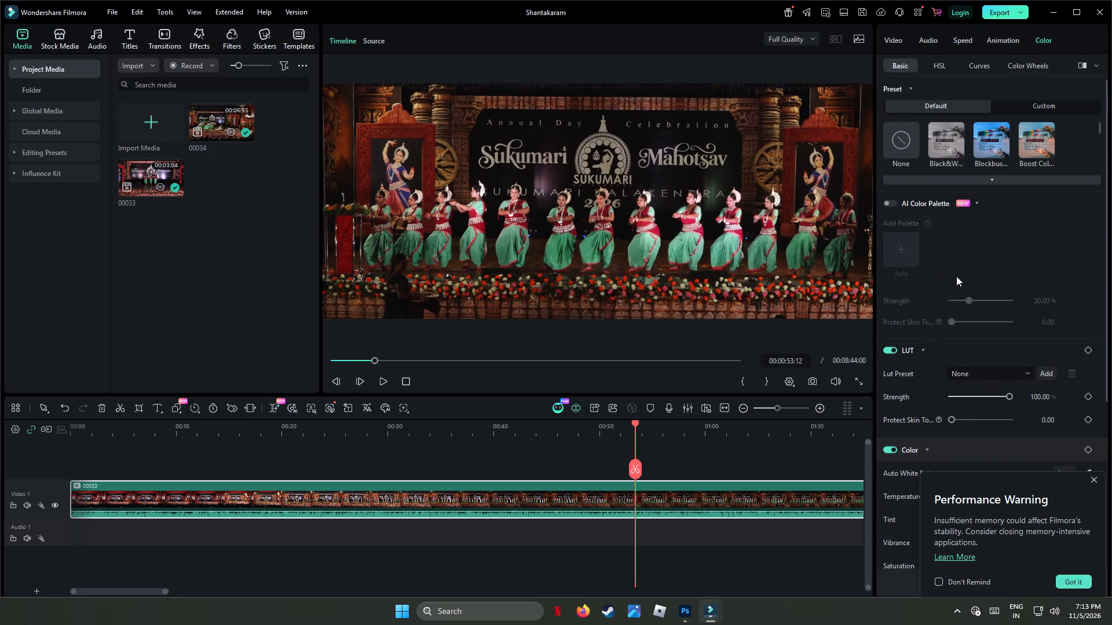
scroll(959, 278, up, 5)
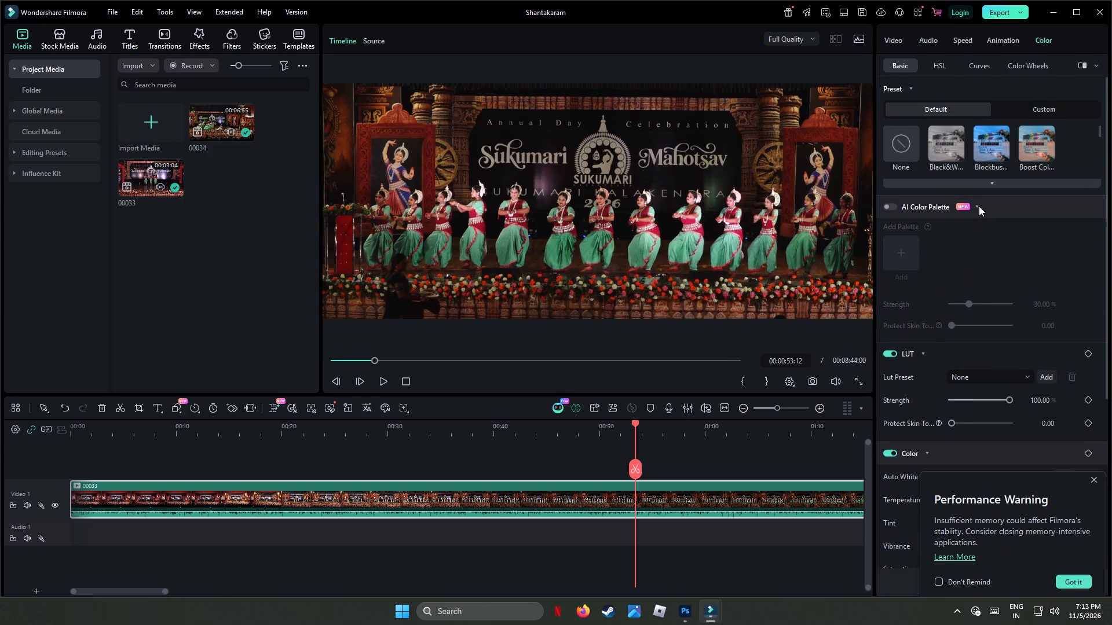
click(978, 208)
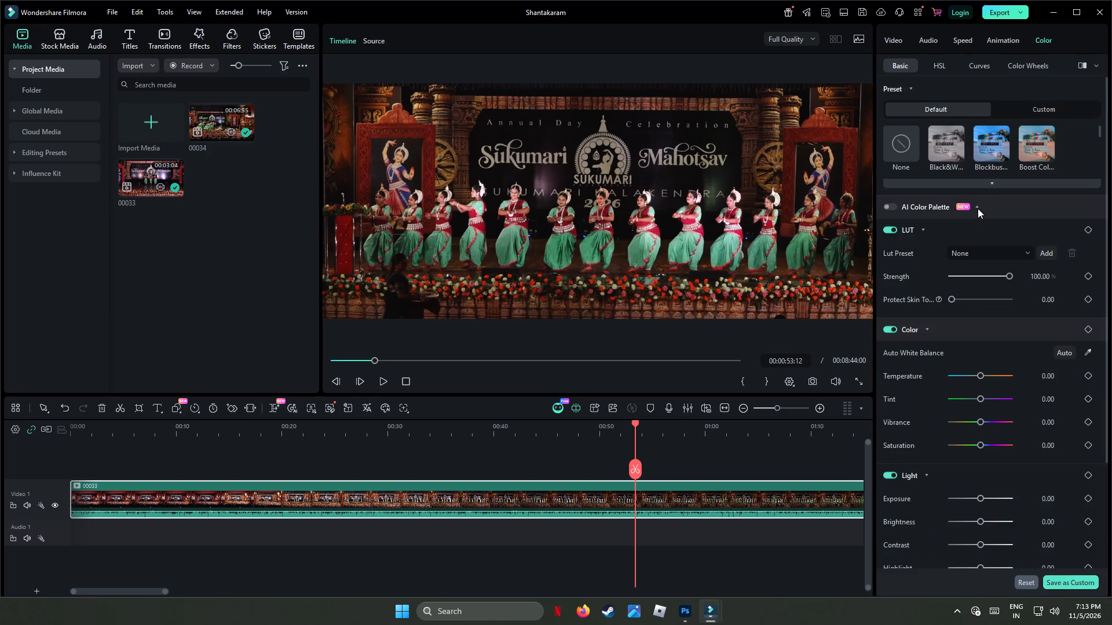
click(1026, 255)
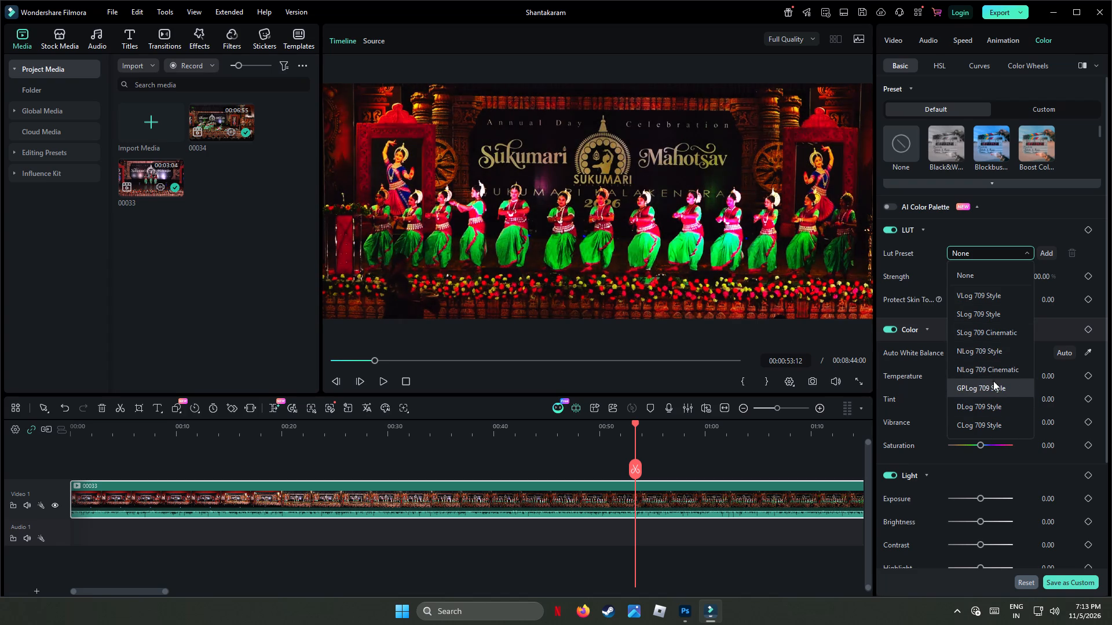
click(1023, 201)
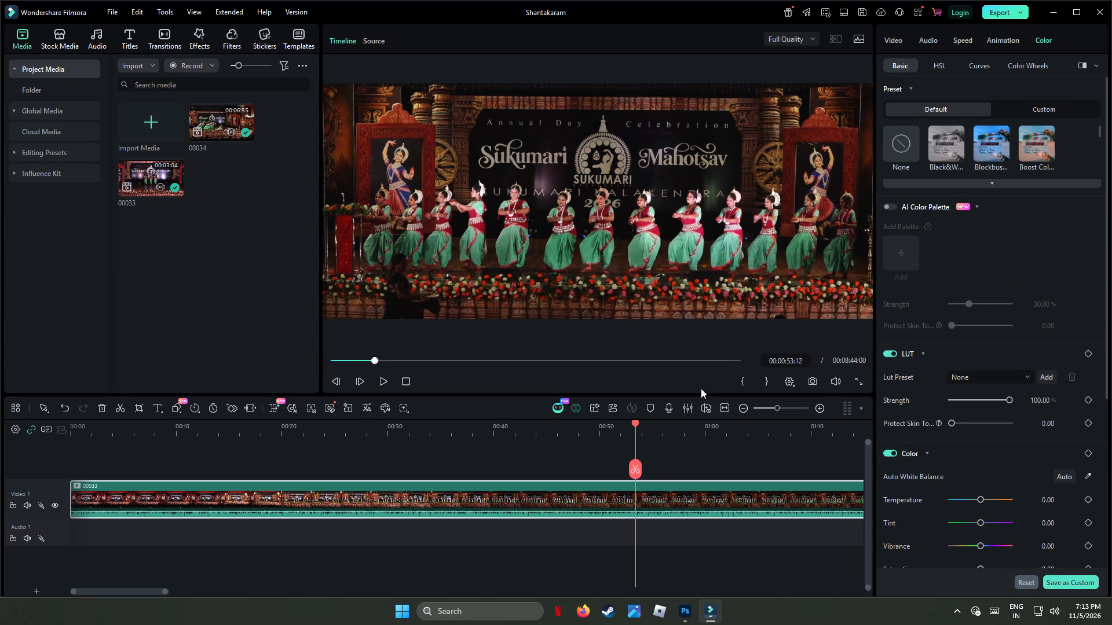
Play the video in full screen from about 53 seconds to 1:23 to check the 21:9 framing.
click(857, 382)
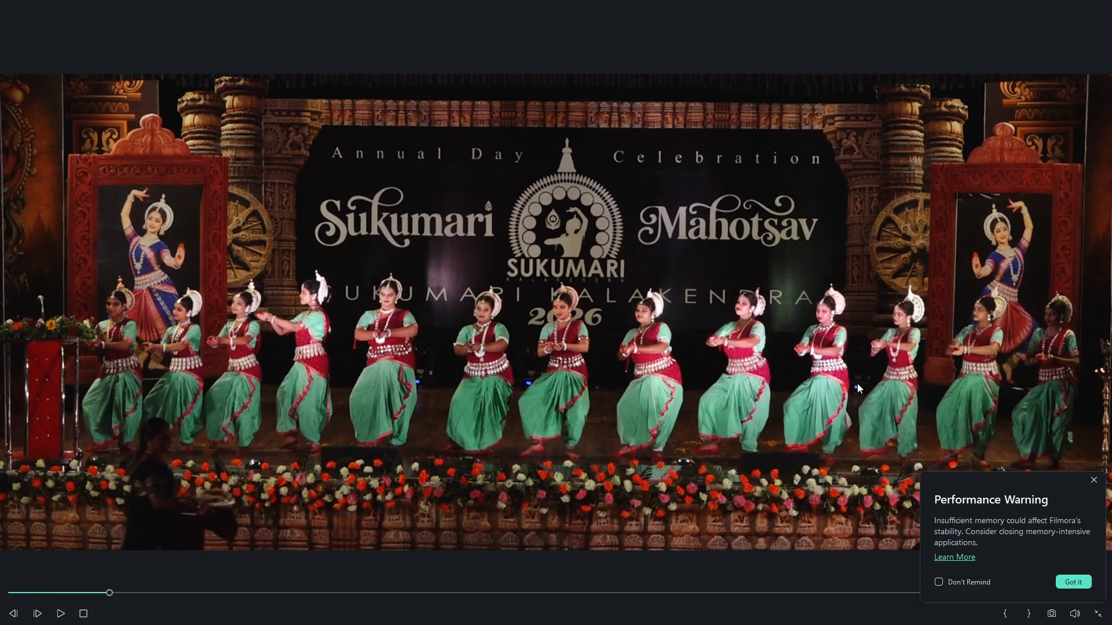
key(space)
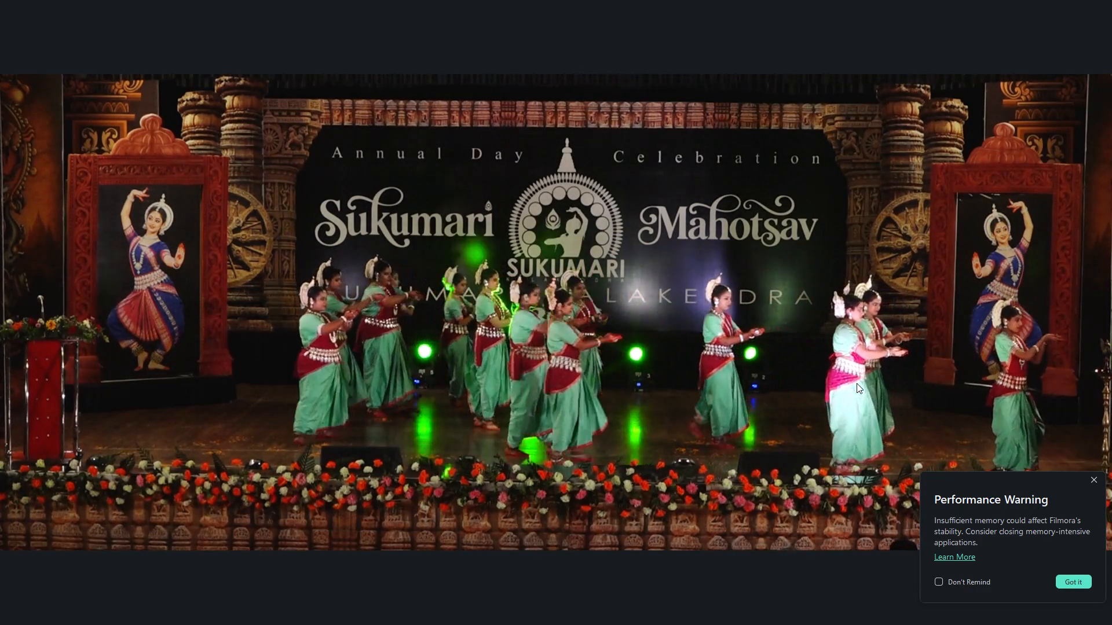
key(space)
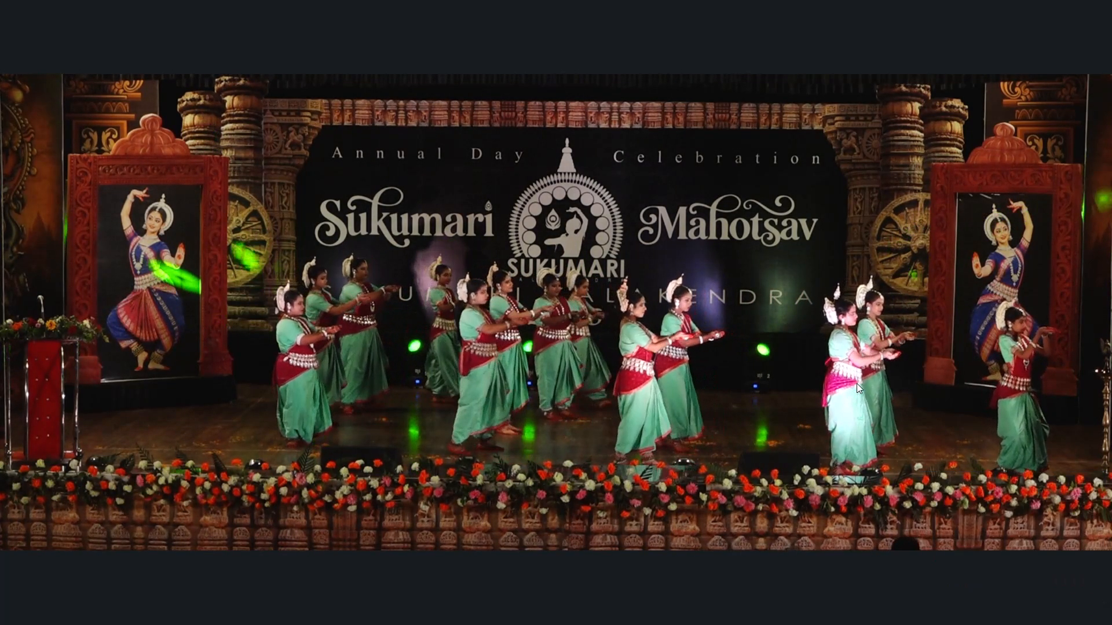
key(Escape)
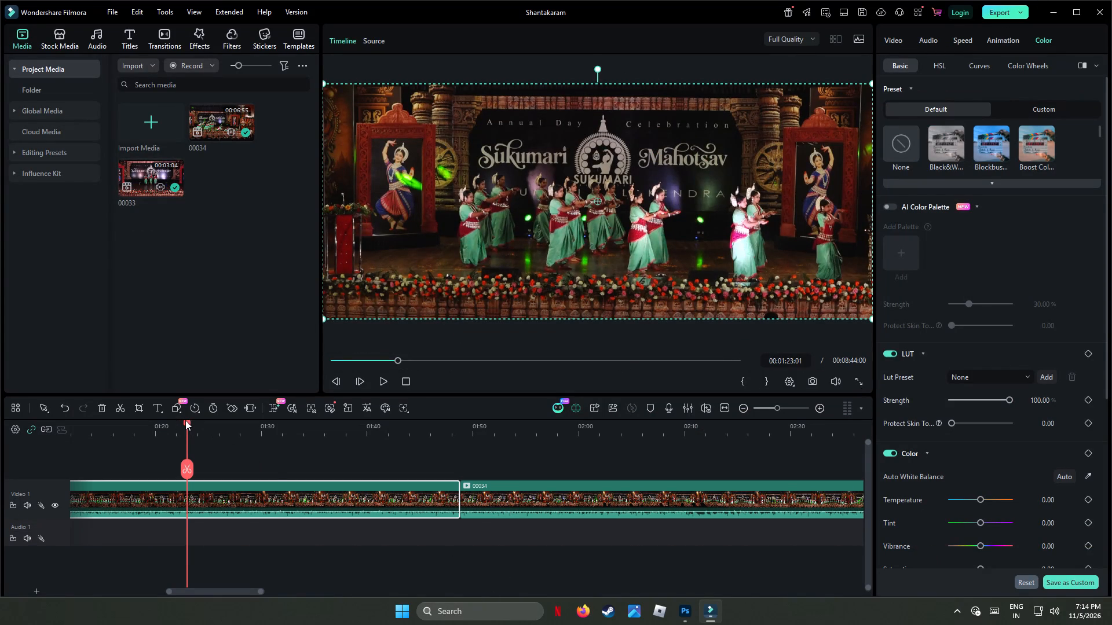
Set the audio Fade In of clip 00033 to 9.79 s and play the first 12 seconds to check it.
drag(187, 424, 0, 417)
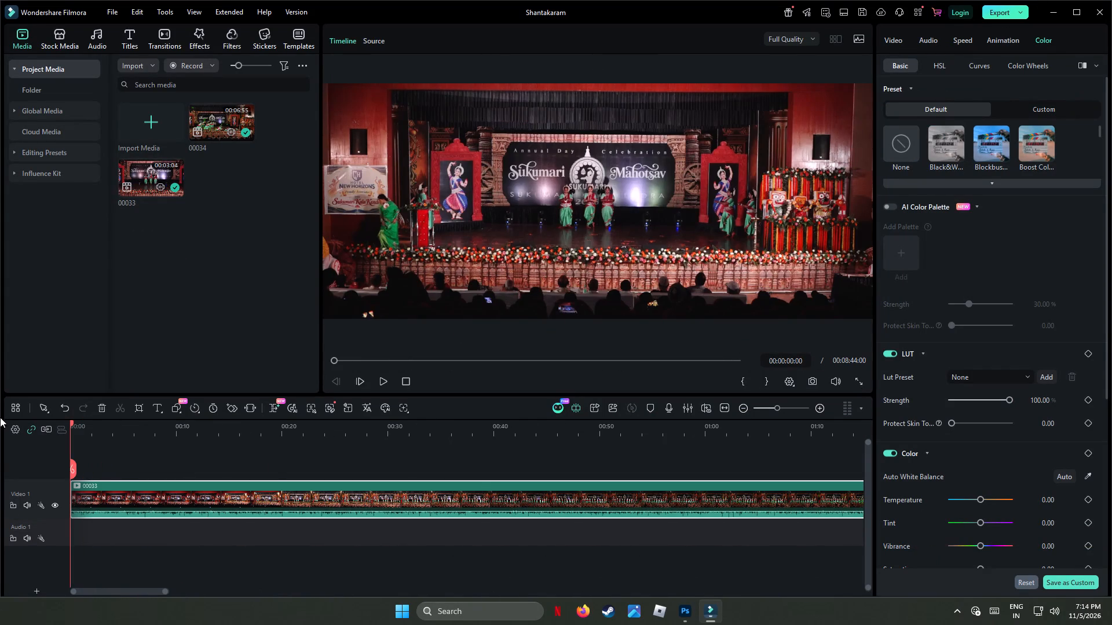
drag(0, 417, 0, 411)
key(space)
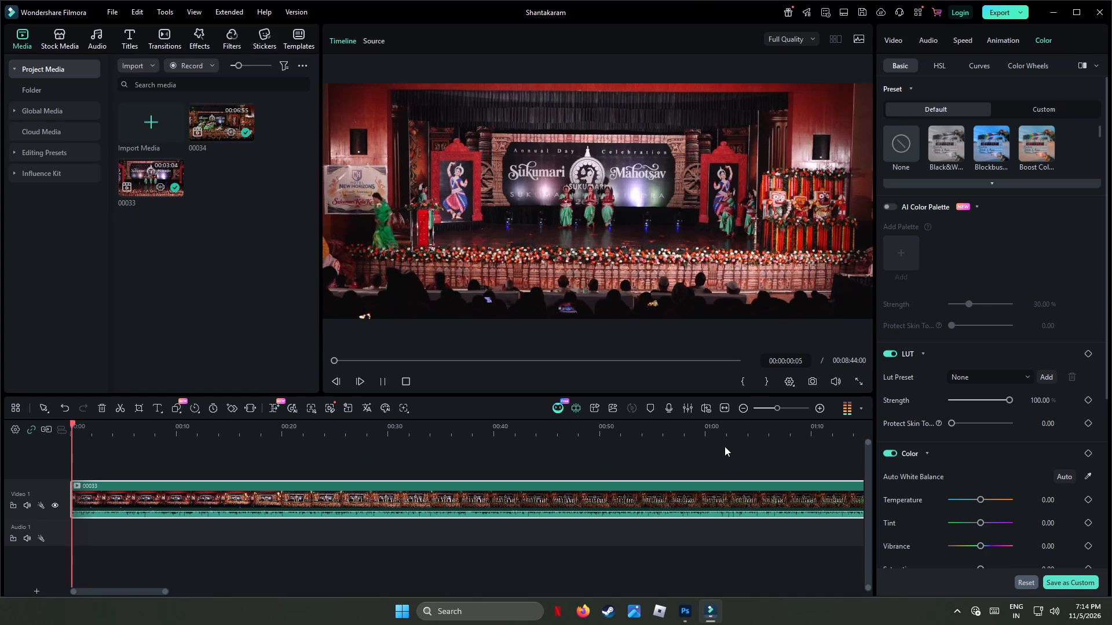
key(space)
drag(75, 422, 0, 423)
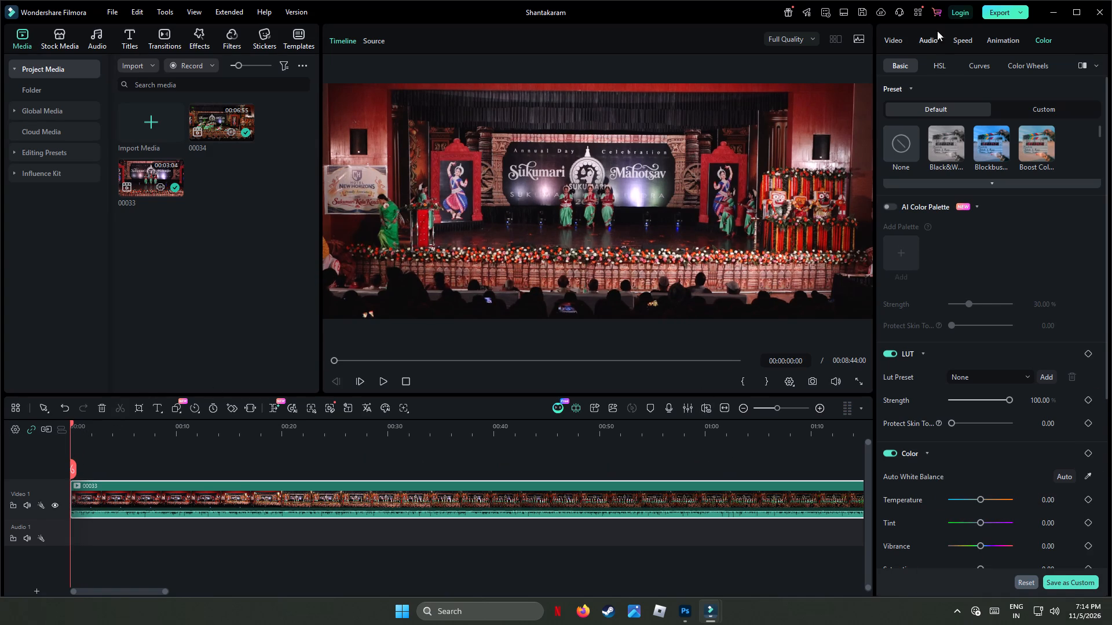
click(934, 39)
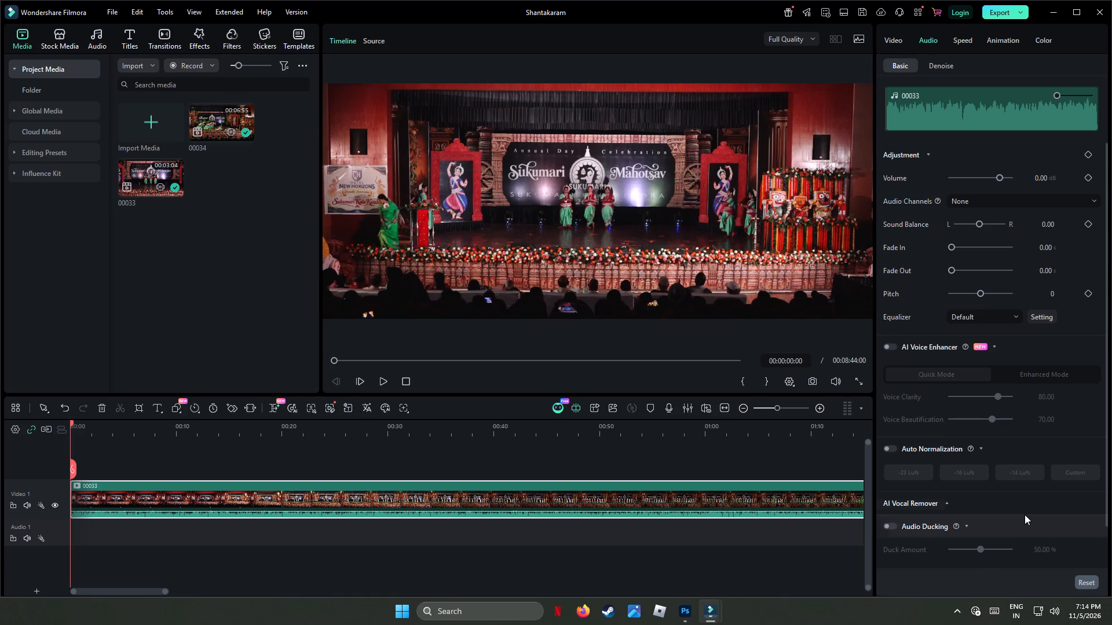
click(953, 247)
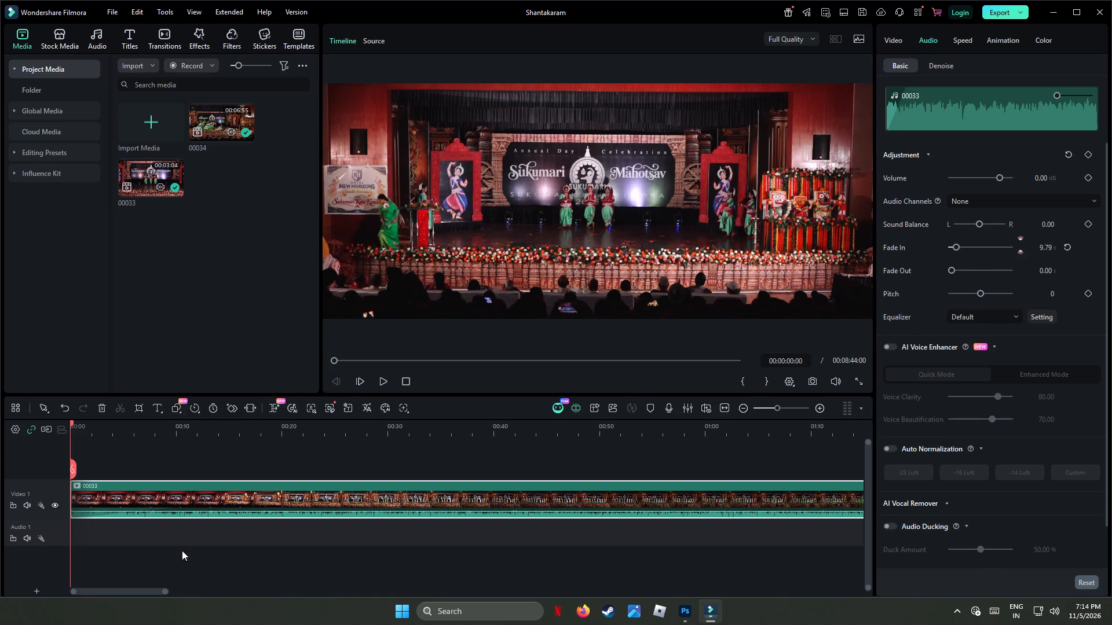
key(space)
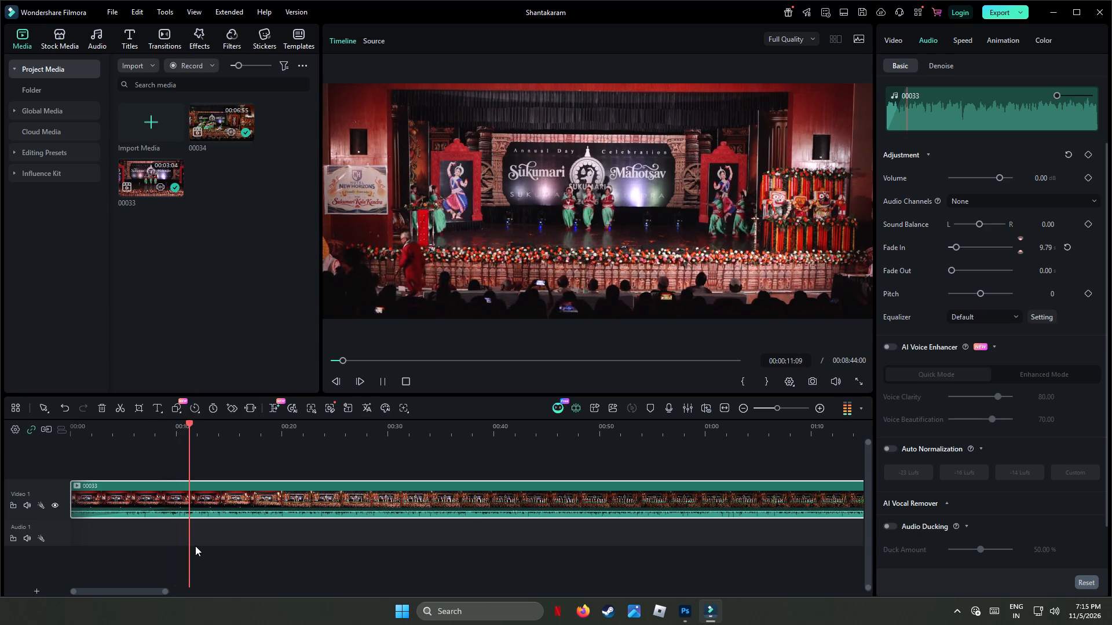
key(space)
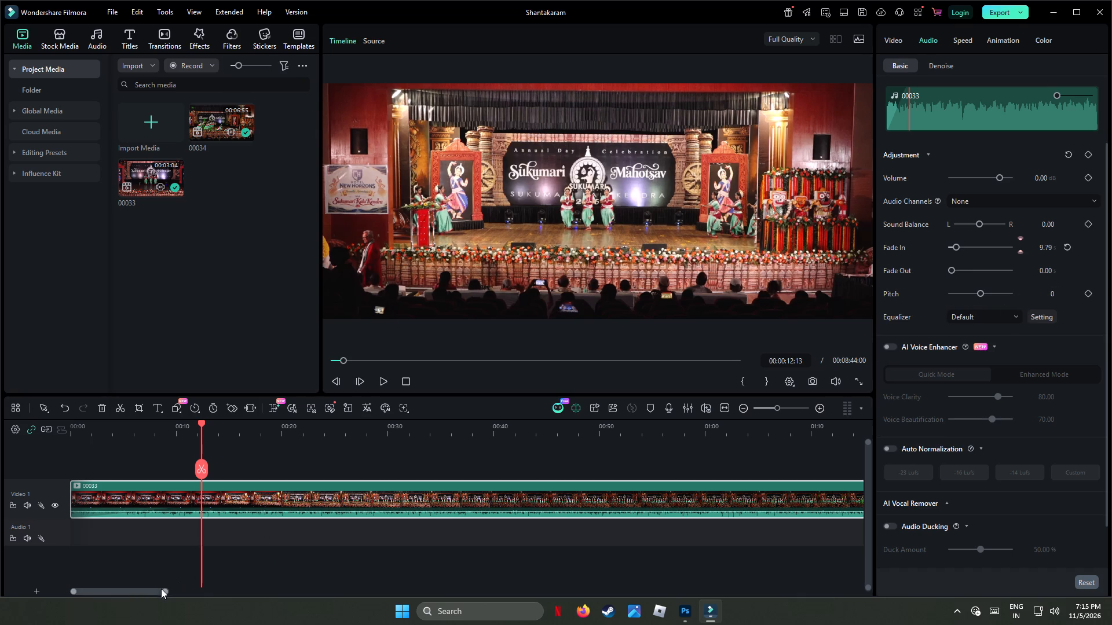
Play the ending from about 8:24 and trim the end of clip 00034 so the video ends at 00:08:38:01.
drag(144, 592, 832, 614)
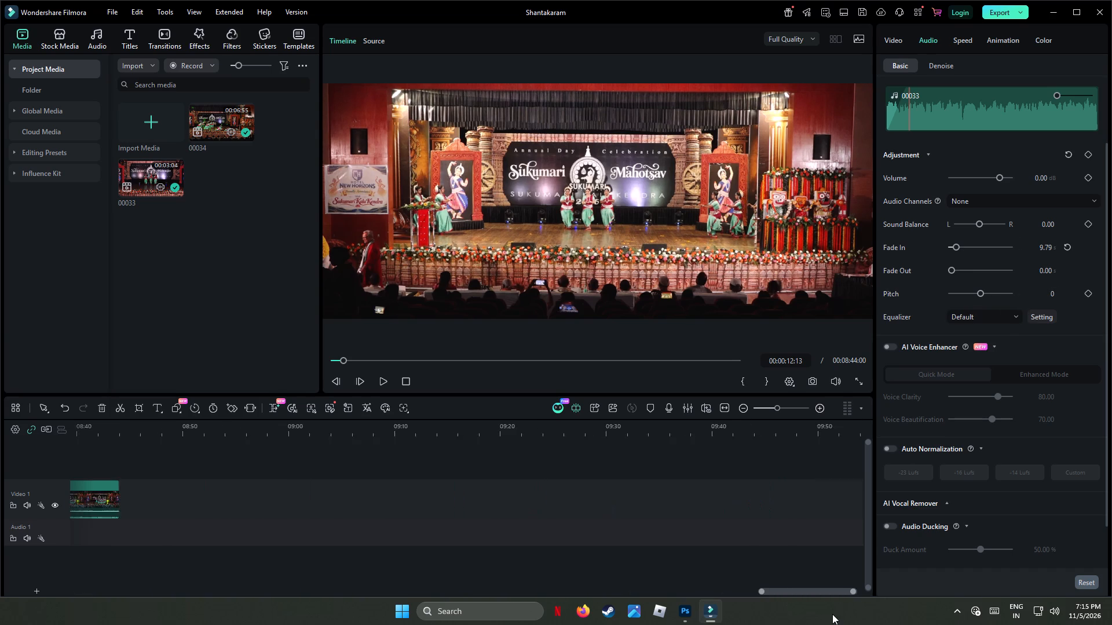
drag(832, 614, 772, 614)
click(396, 431)
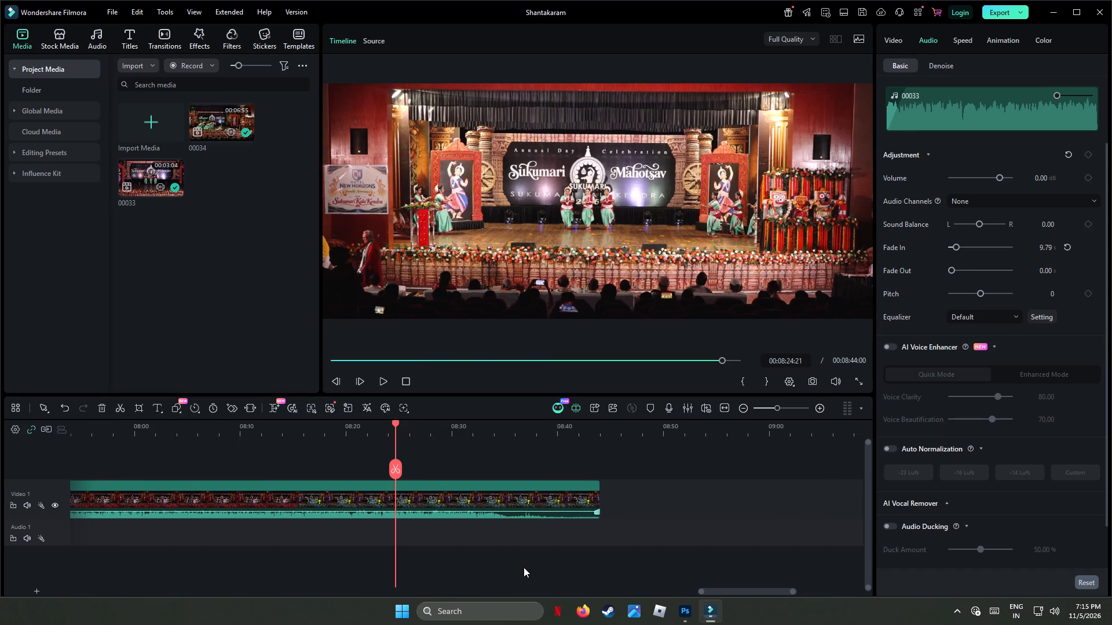
key(space)
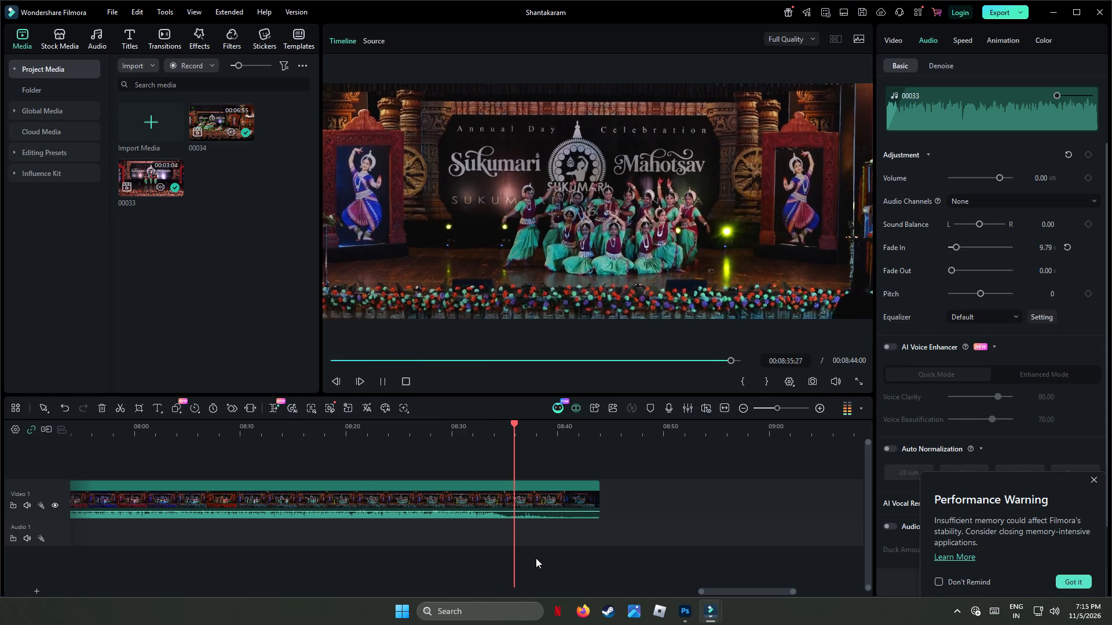
key(space)
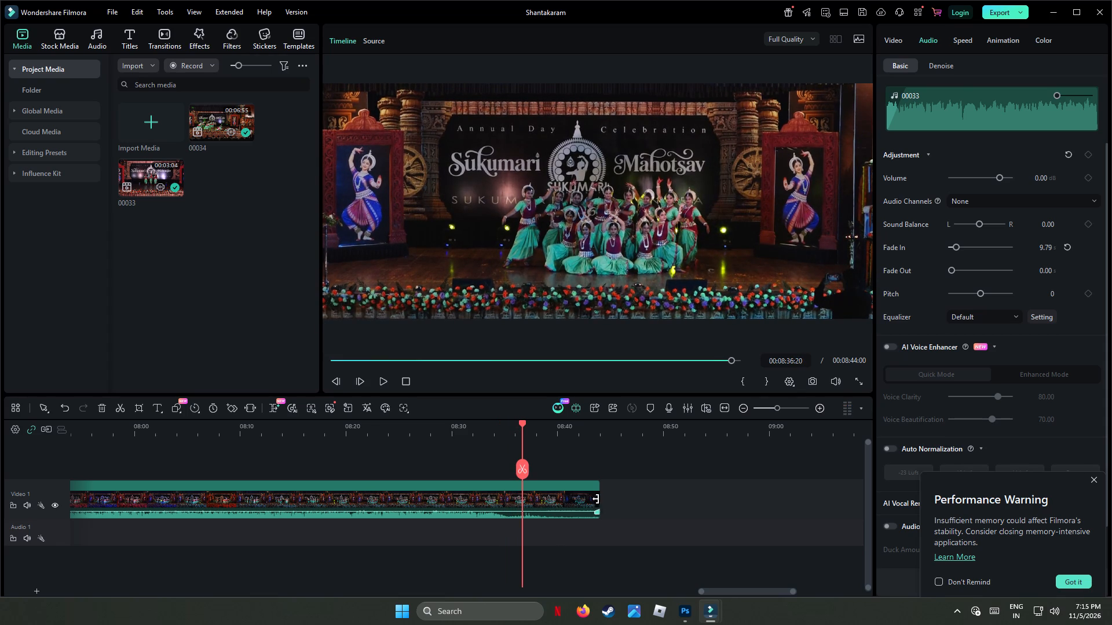
drag(597, 497, 570, 494)
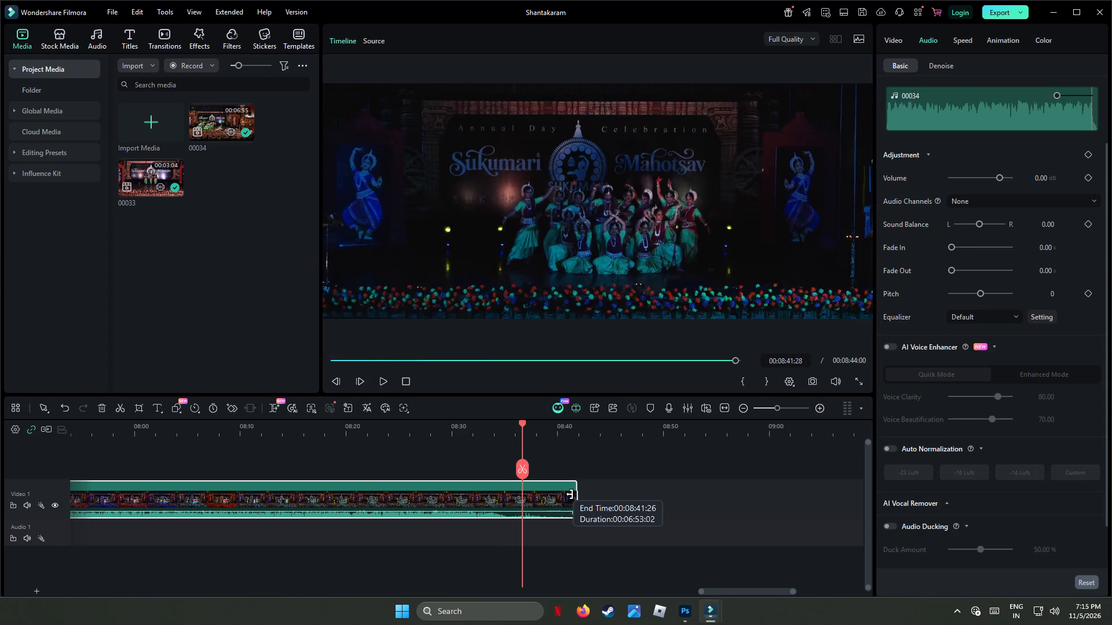
drag(570, 494, 533, 499)
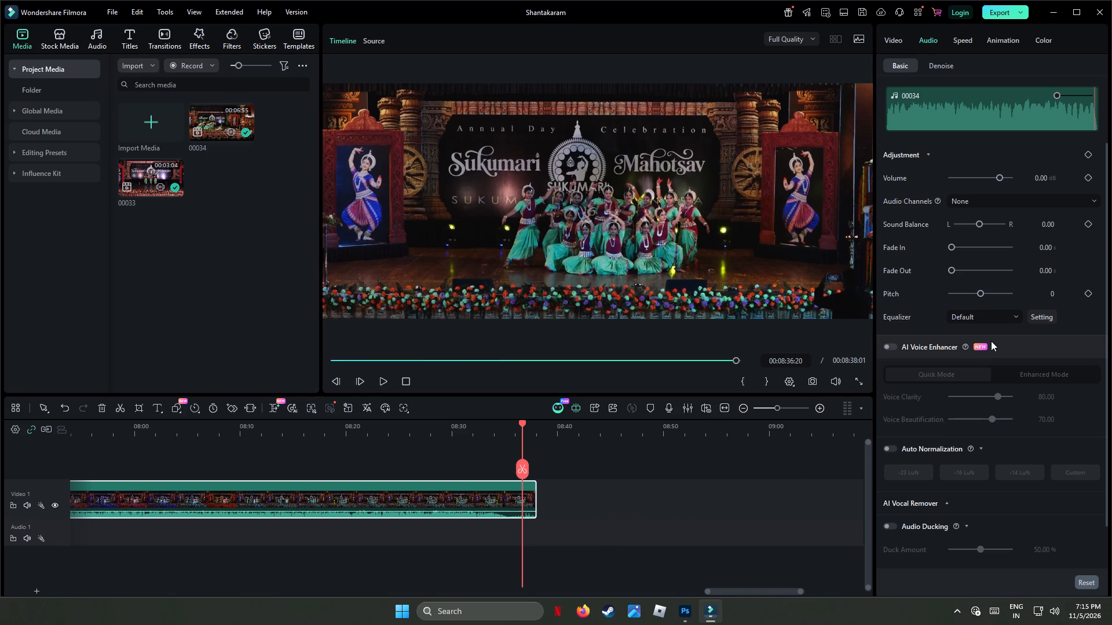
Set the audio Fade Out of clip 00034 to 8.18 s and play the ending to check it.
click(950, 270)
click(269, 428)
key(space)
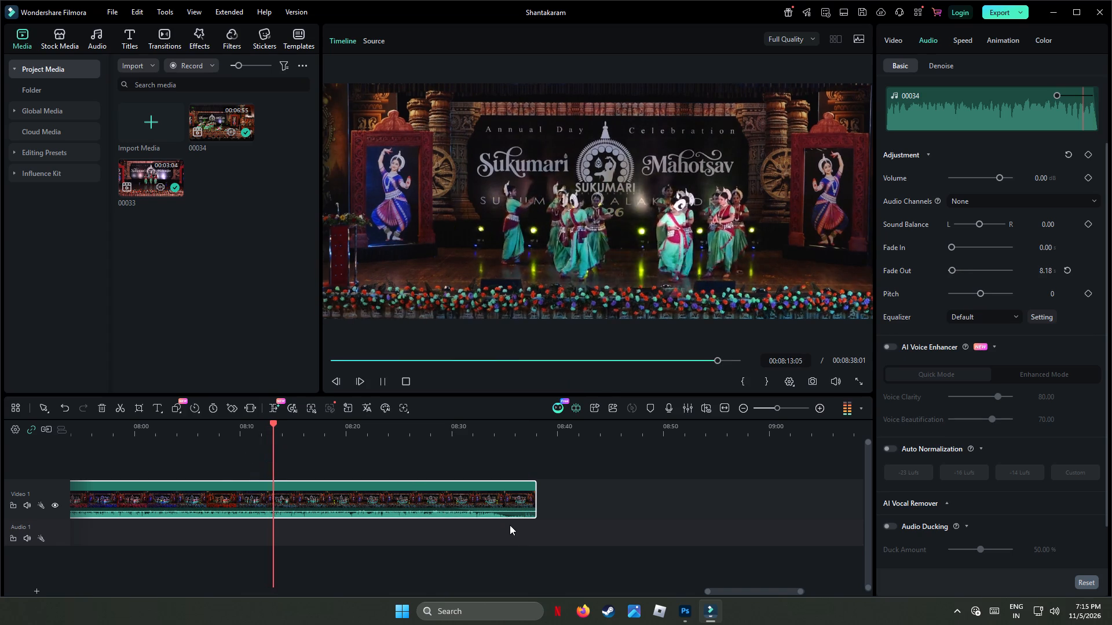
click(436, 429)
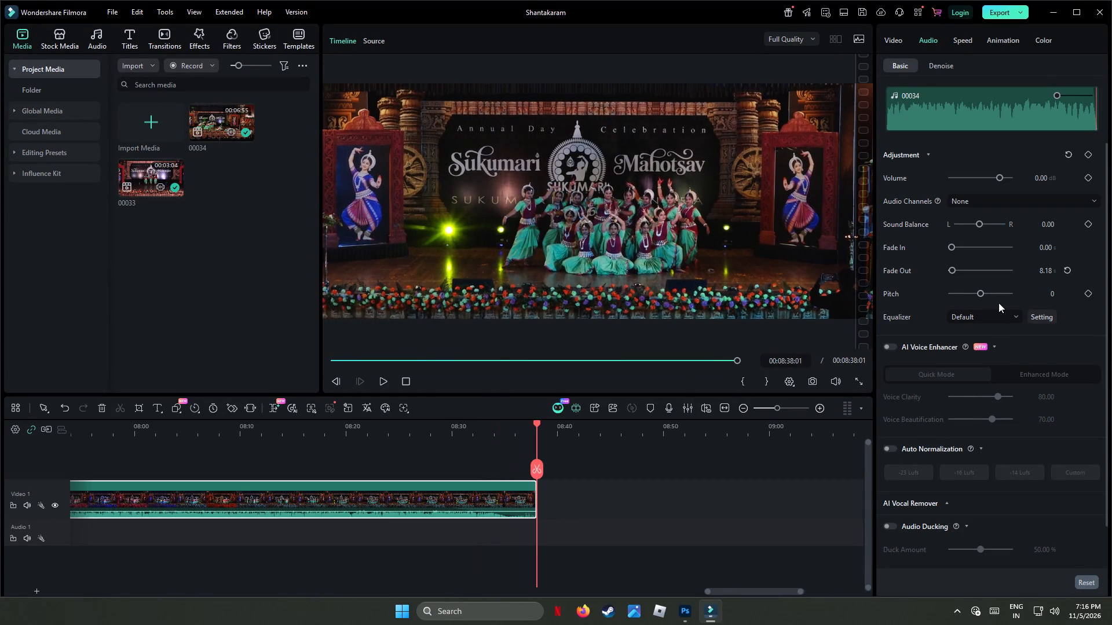
Set the audio Fade Out of clip 00034 to 81.85 s and play the last seconds to check it.
drag(954, 272, 963, 270)
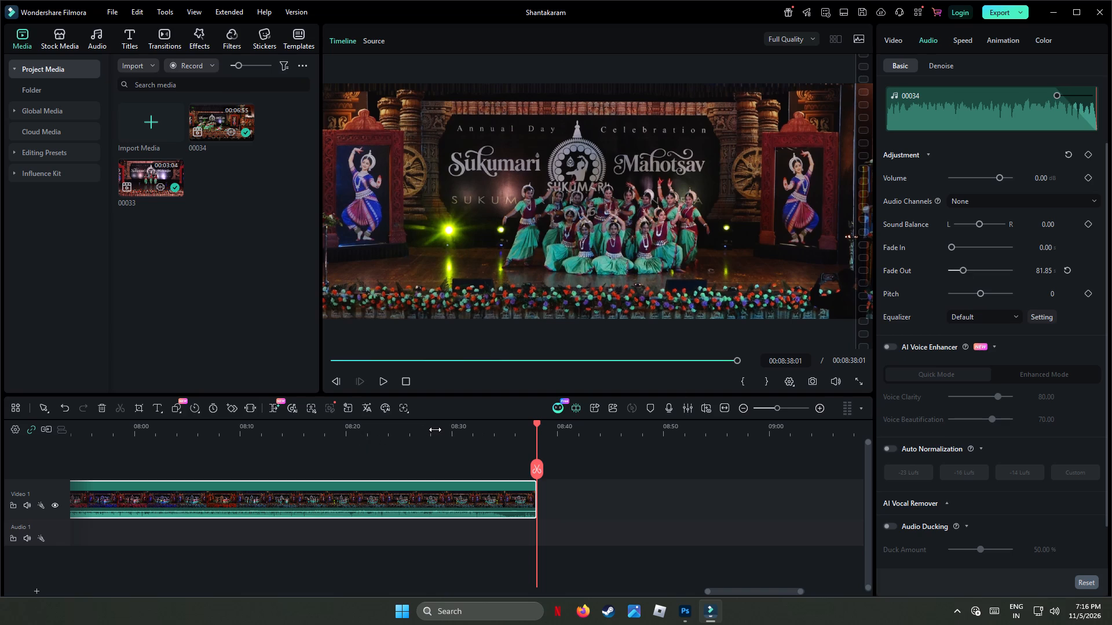
click(436, 430)
key(space)
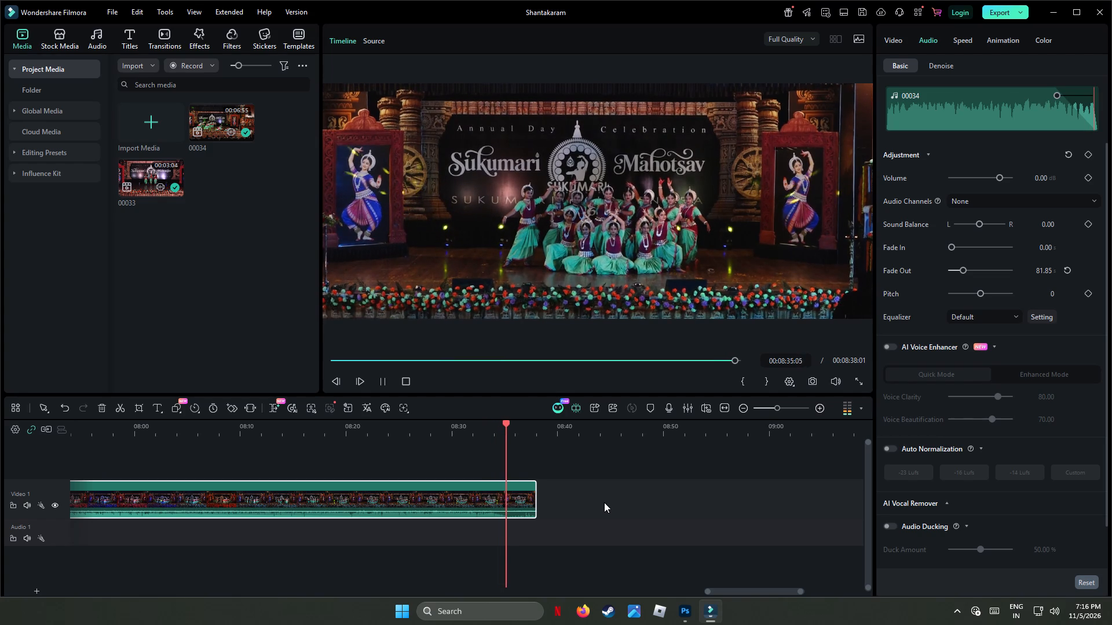
Add a Fade transition at the end of clip 00034, lengthen it to 00:00:05:05, and play the ending to check it.
key(space)
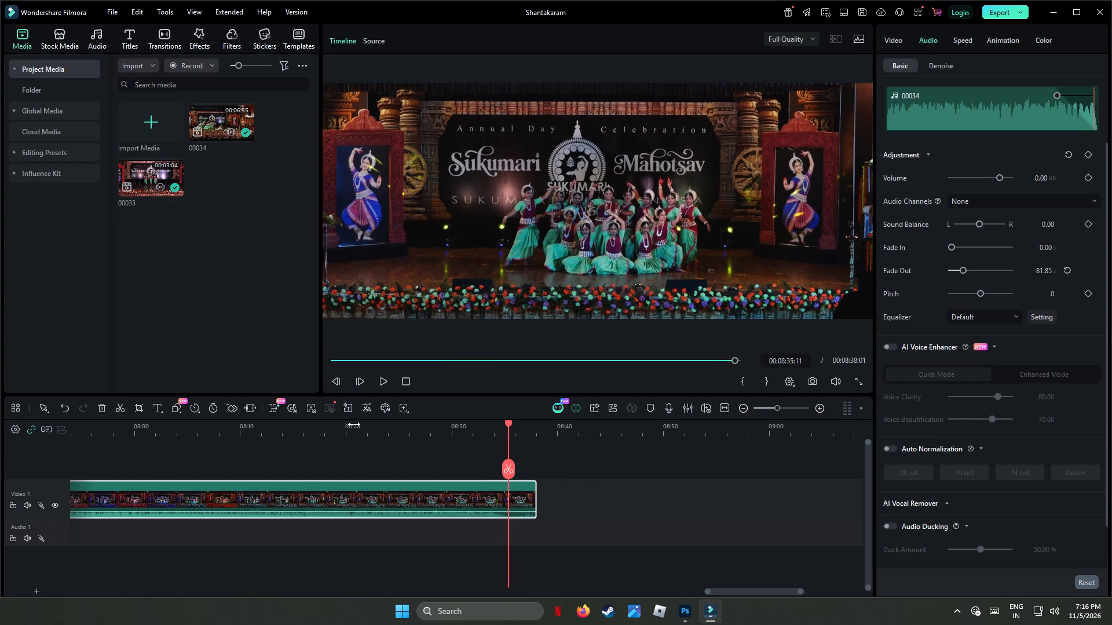
click(334, 431)
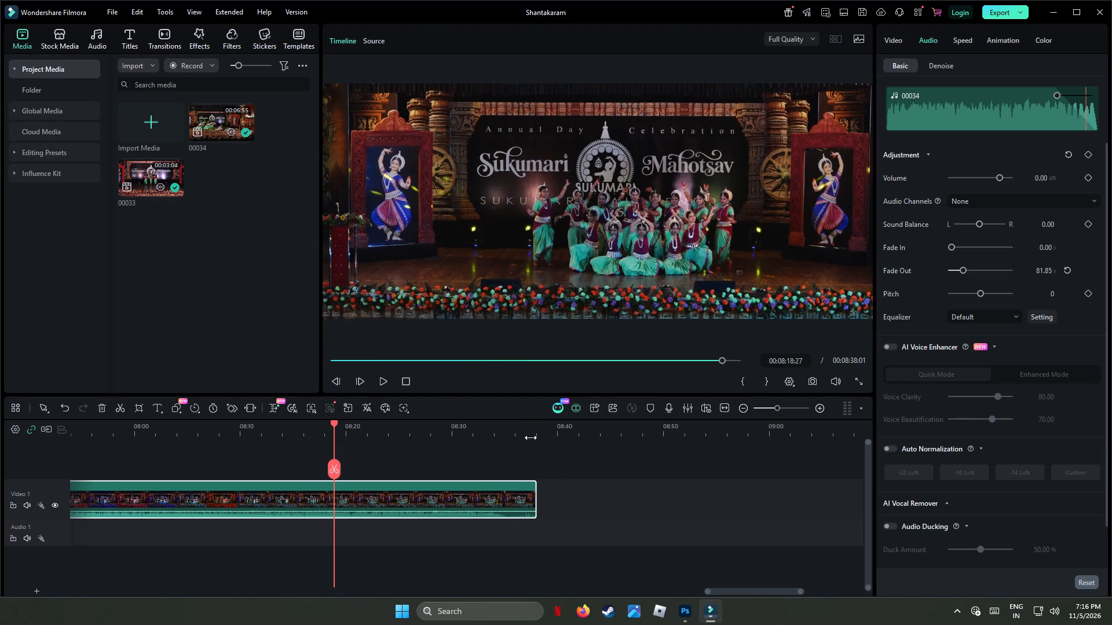
click(163, 33)
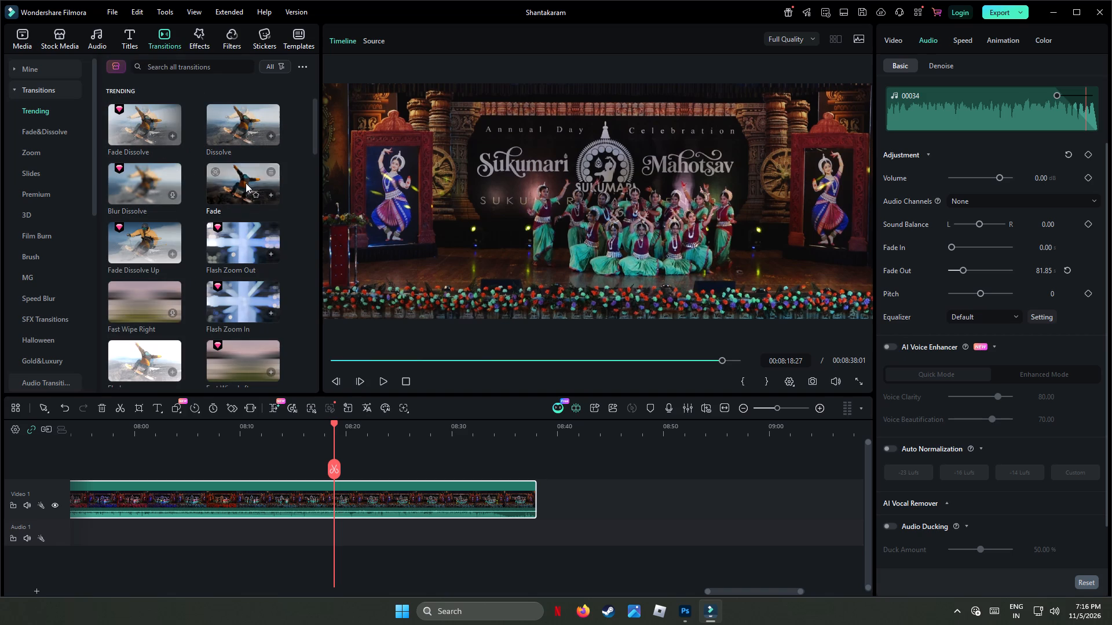
drag(246, 183, 454, 492)
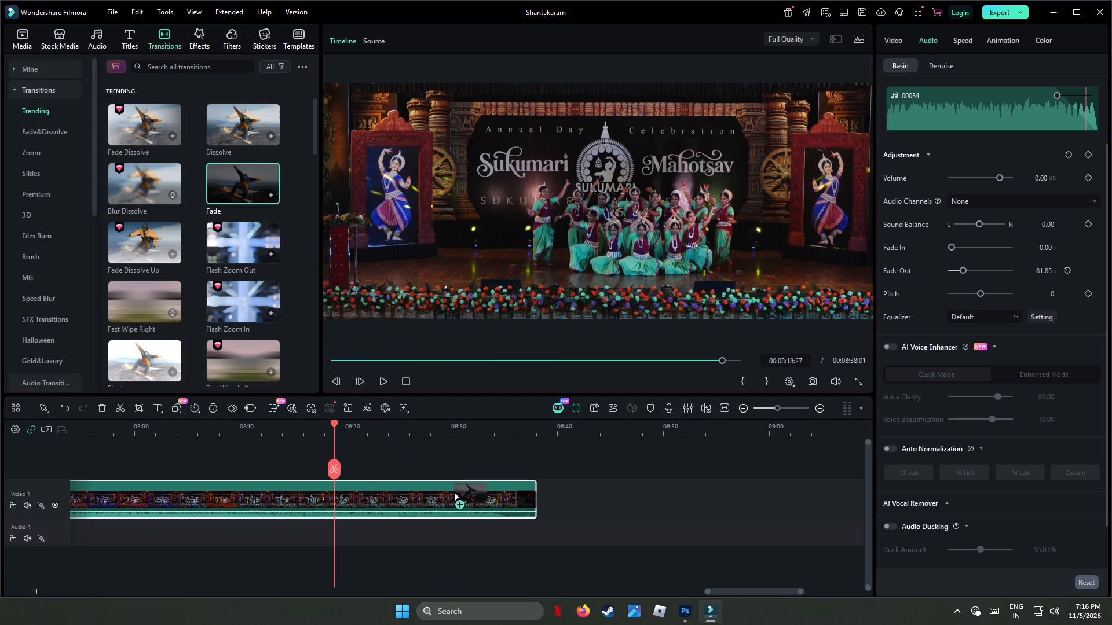
drag(454, 492, 485, 505)
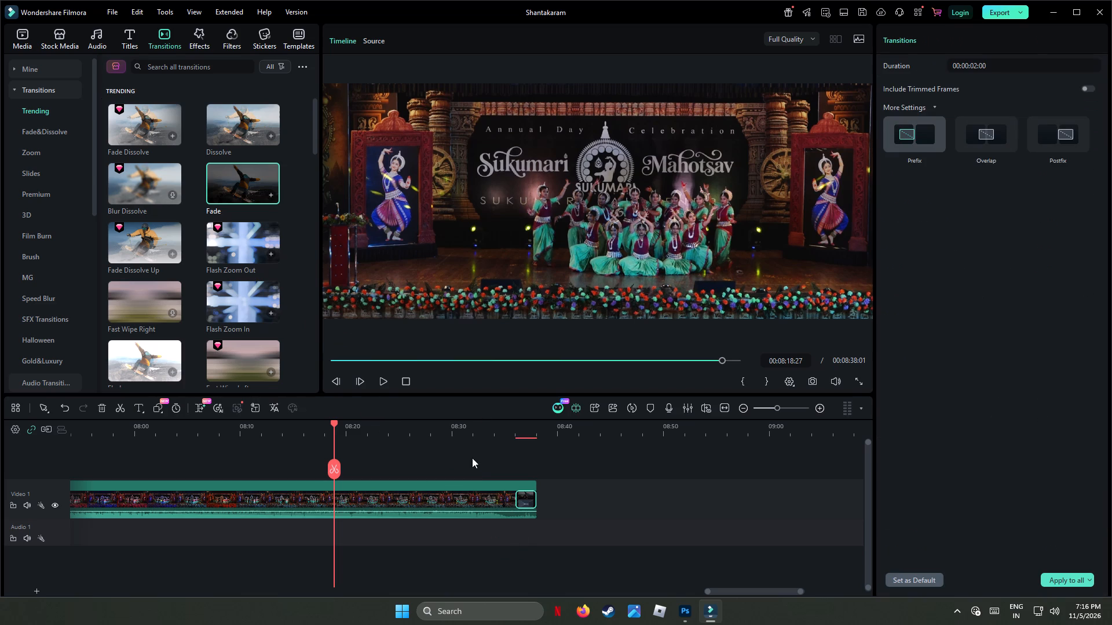
drag(518, 498, 482, 502)
click(456, 433)
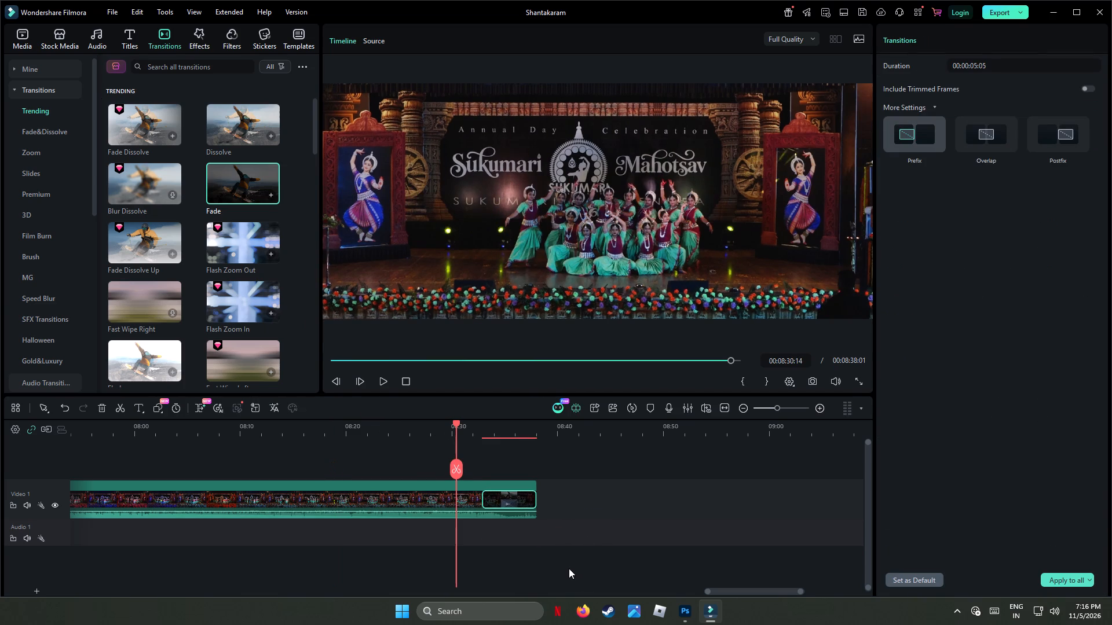
key(space)
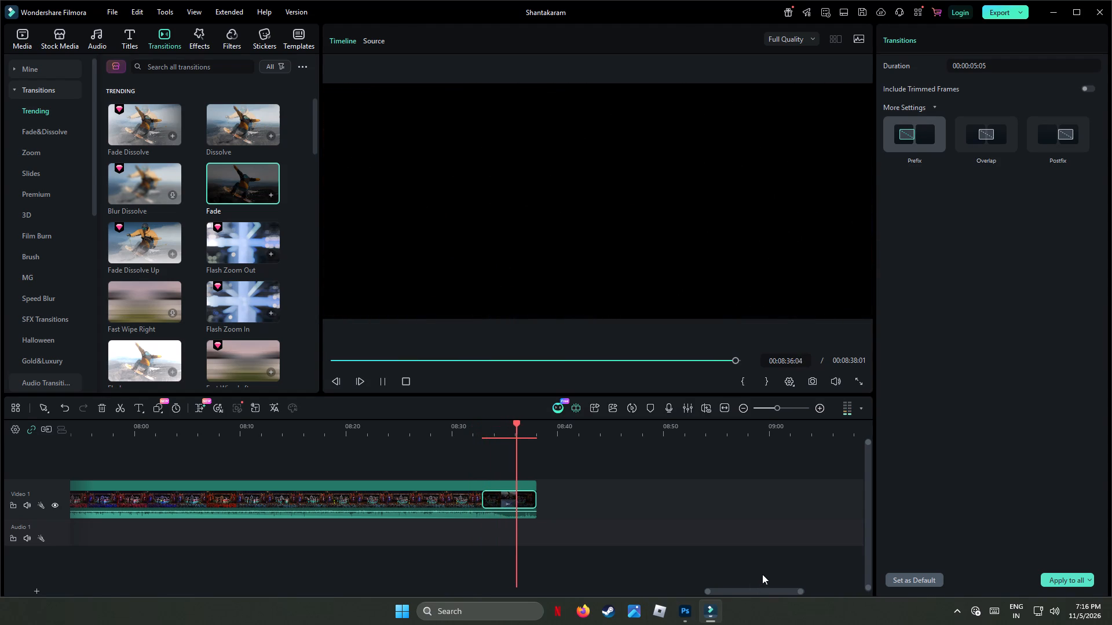
Add a Fade Single Track transition to the start of clip 00033 and play the first two seconds to check it.
drag(762, 593, 0, 581)
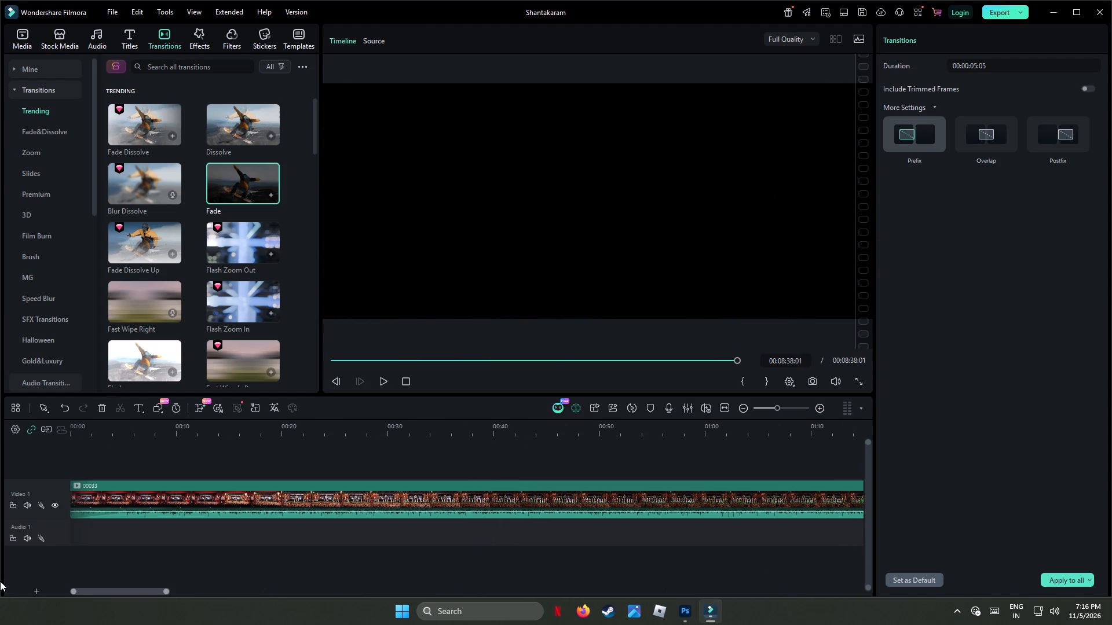
drag(0, 581, 0, 592)
drag(123, 590, 68, 594)
drag(68, 594, 60, 594)
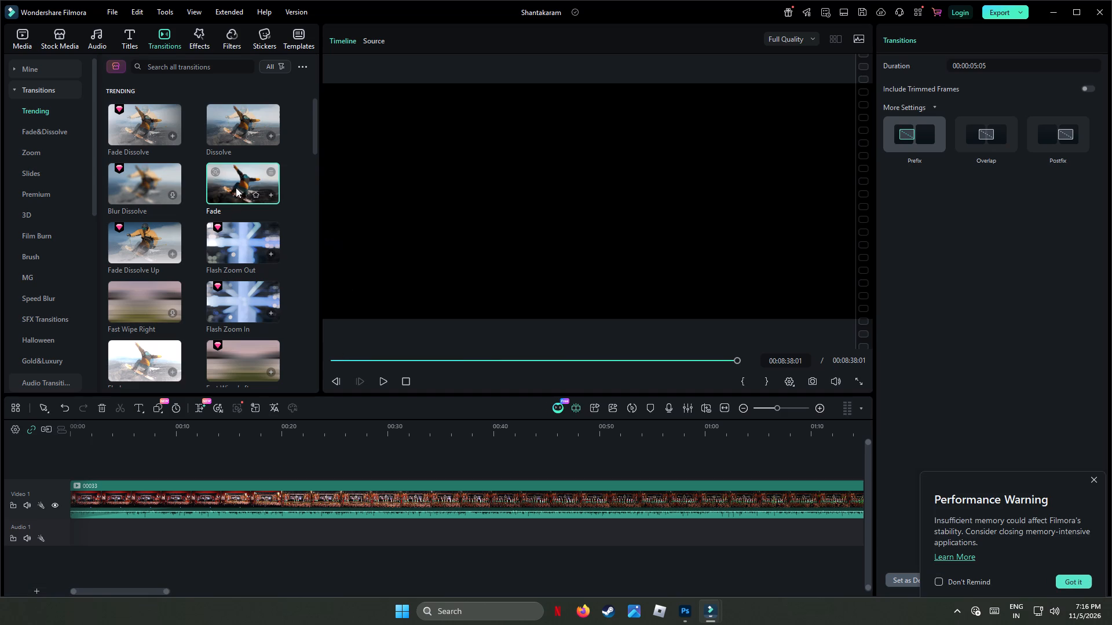
click(236, 187)
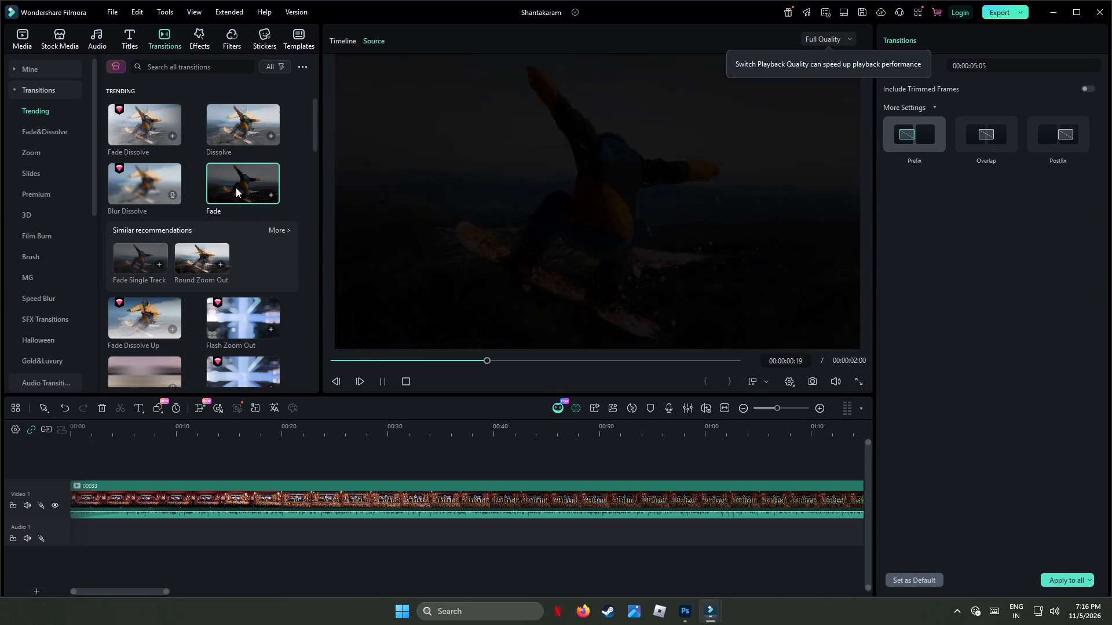
click(134, 263)
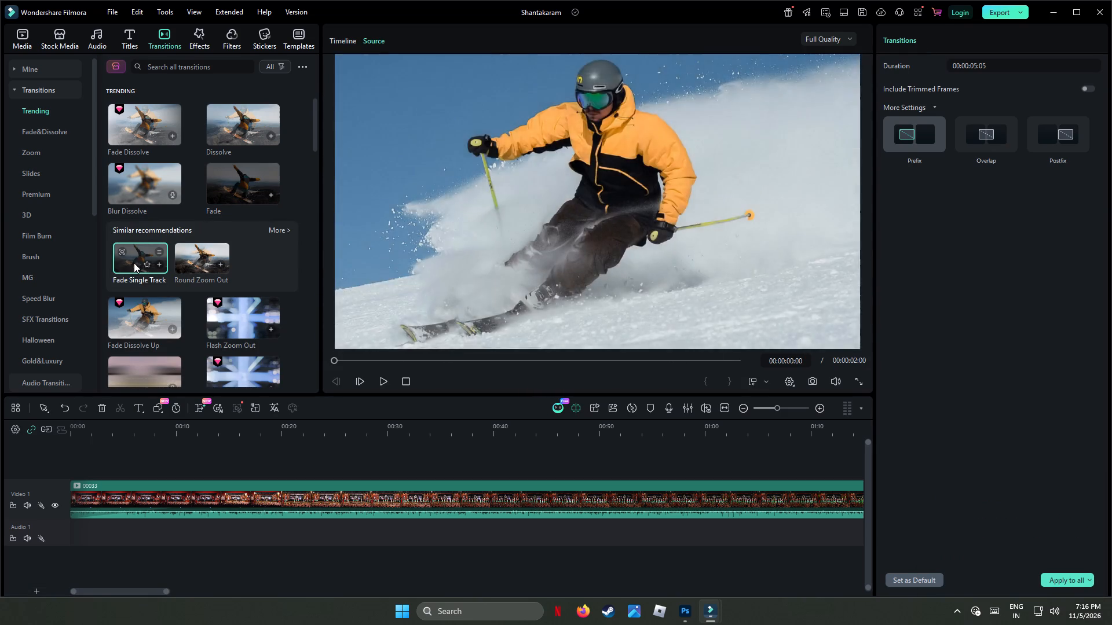
drag(133, 263, 79, 499)
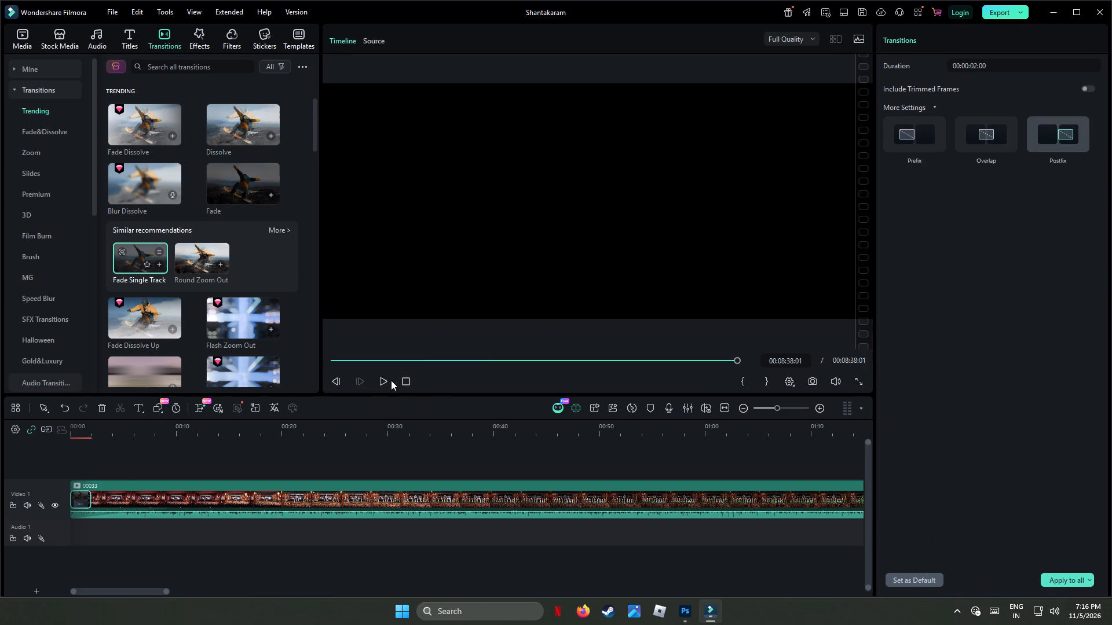
click(386, 382)
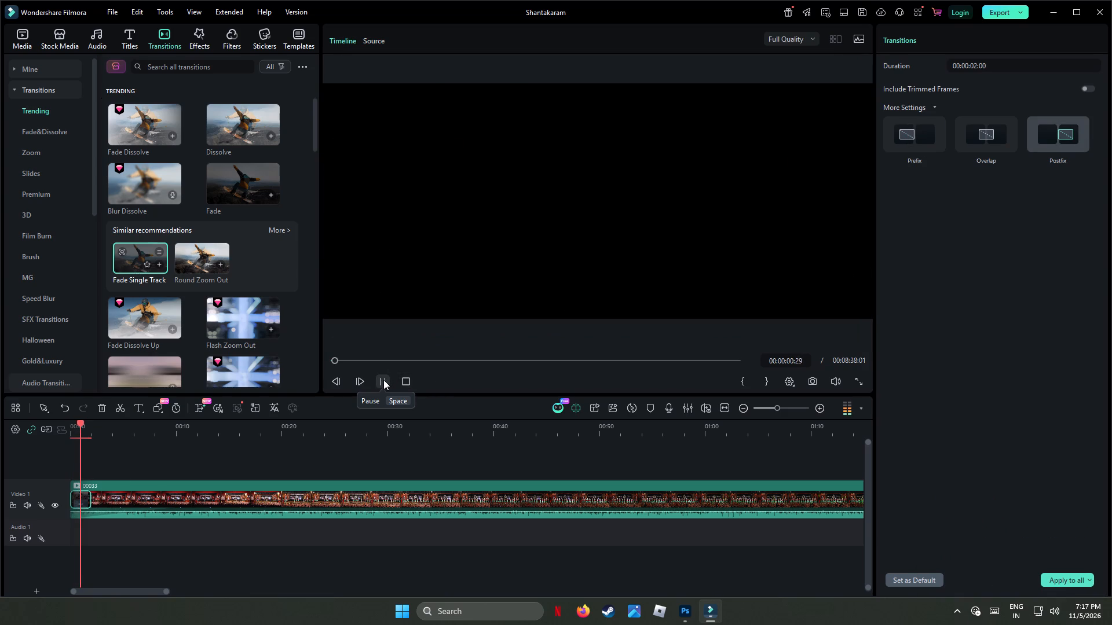
click(383, 380)
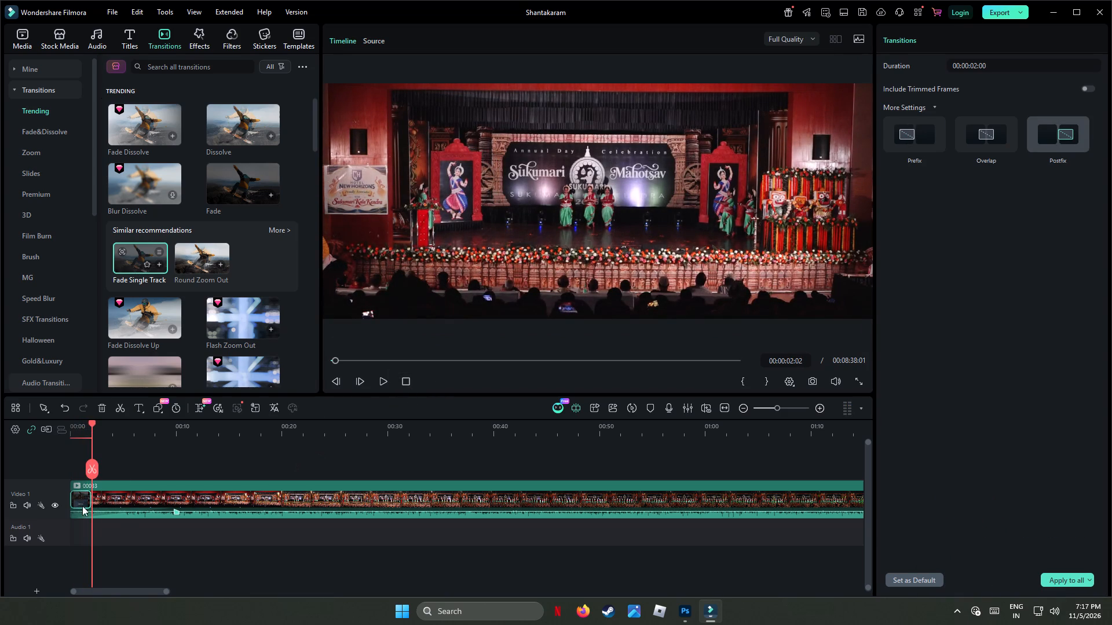
Lengthen the opening Fade Single Track transition to 00:00:06:04 and play the first 10 seconds to check it.
drag(89, 502, 135, 503)
drag(90, 420, 69, 427)
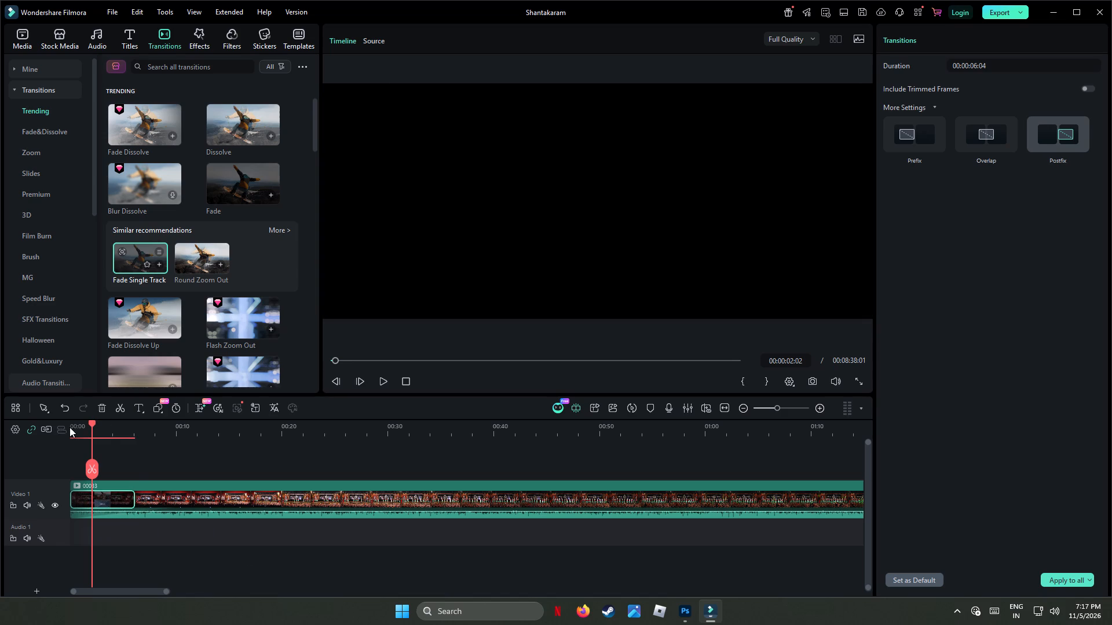
drag(69, 427, 9, 427)
drag(91, 421, 35, 428)
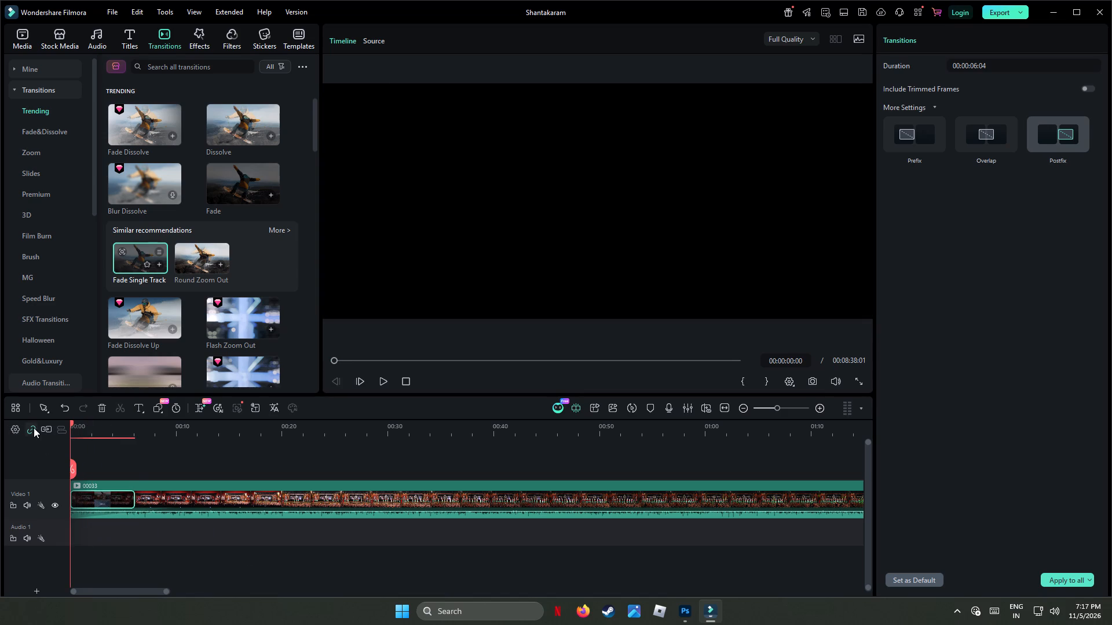
click(384, 378)
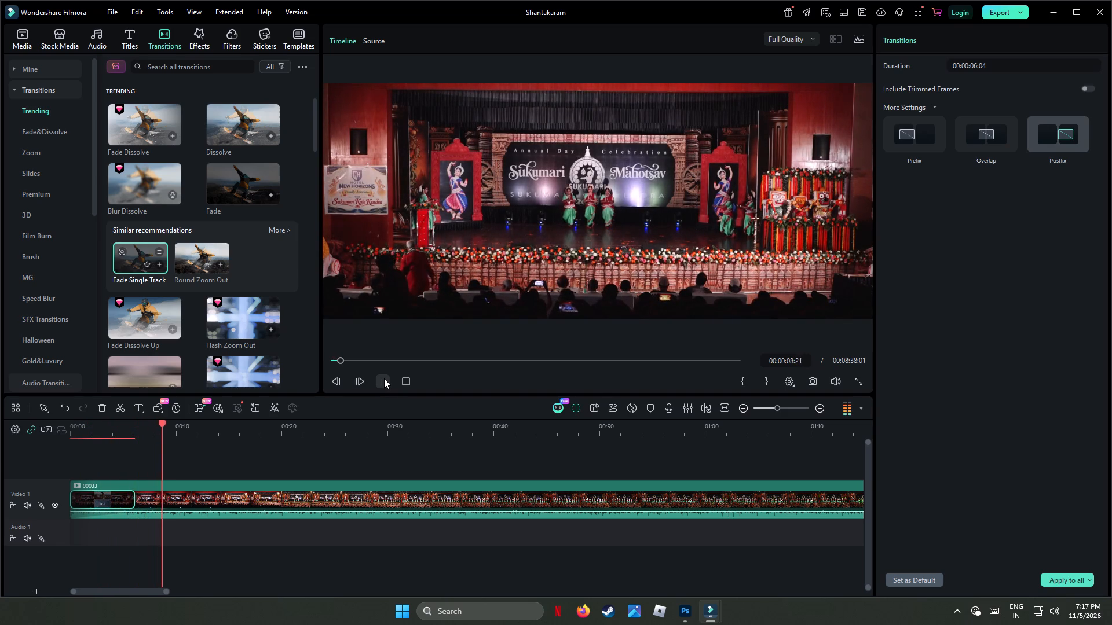
key(space)
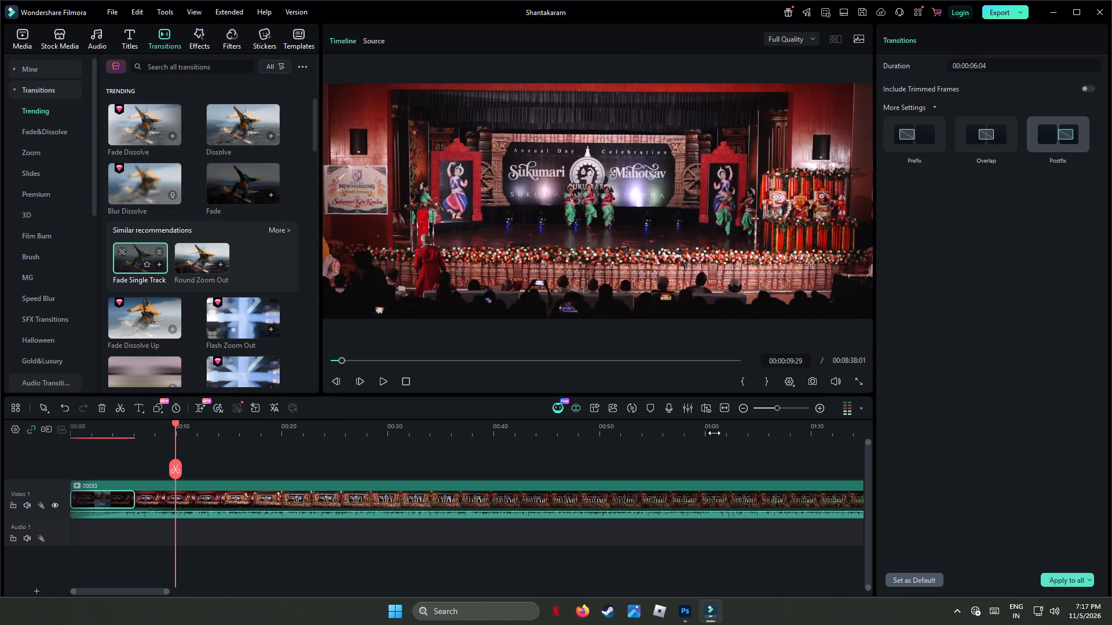
Play across the cut between clips 00033 and 00034 to check how they join.
drag(714, 433, 569, 432)
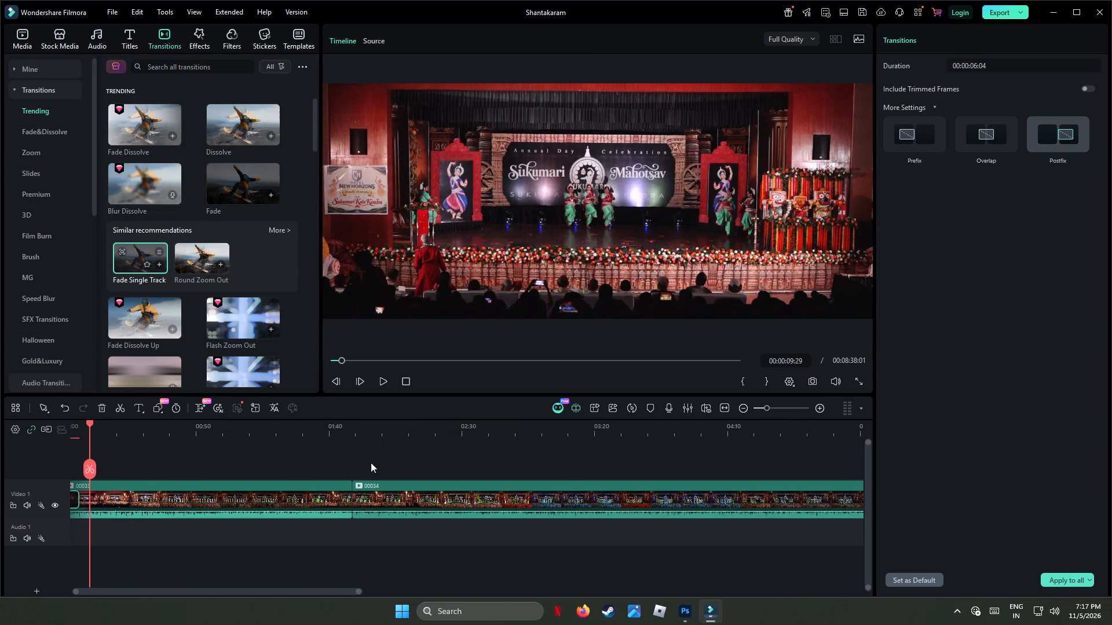
click(345, 435)
key(space)
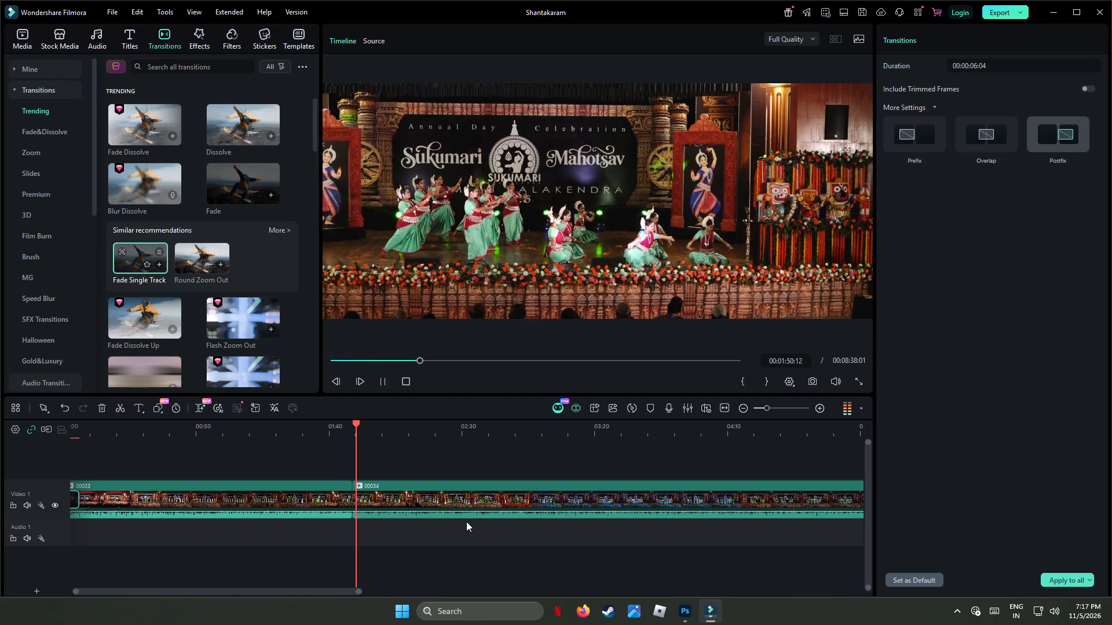
key(space)
drag(374, 429, 562, 424)
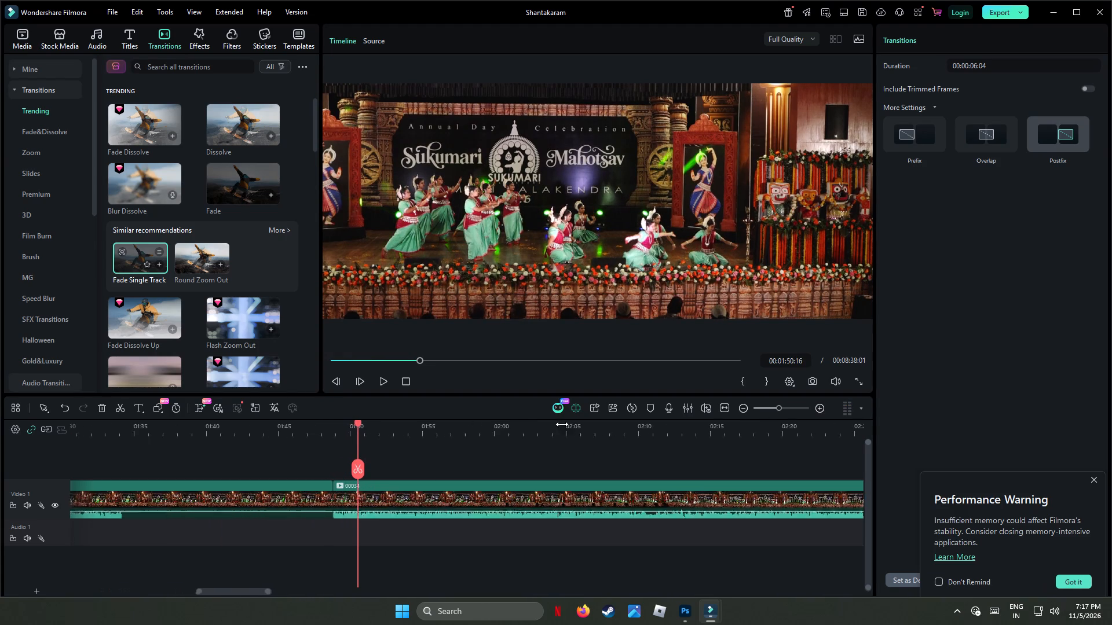
drag(562, 424, 684, 416)
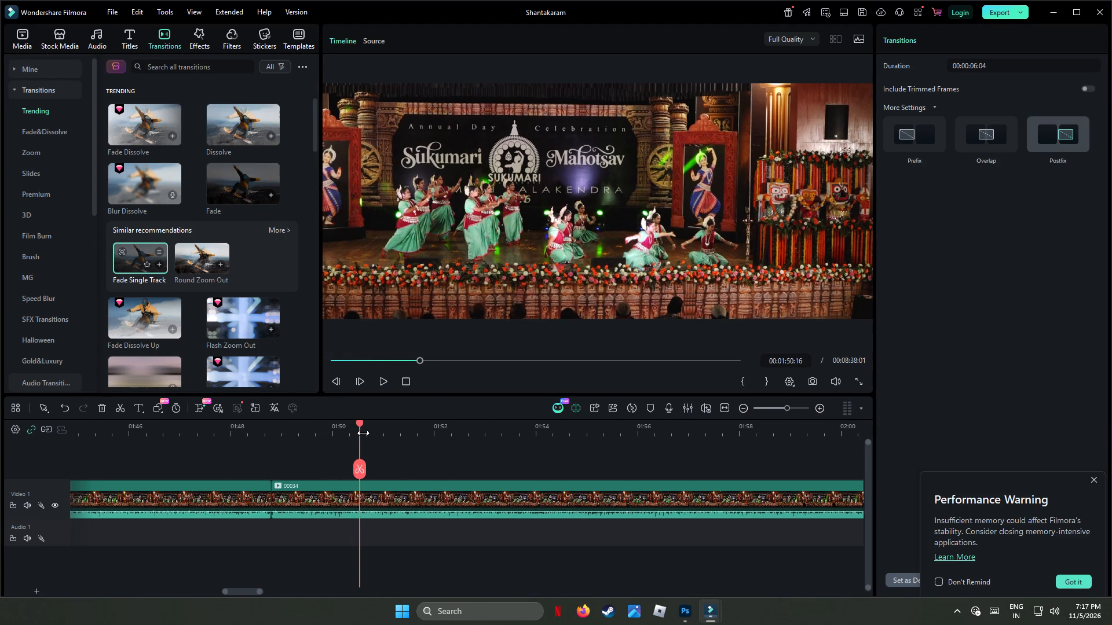
drag(359, 420, 242, 442)
drag(360, 422, 218, 435)
key(space)
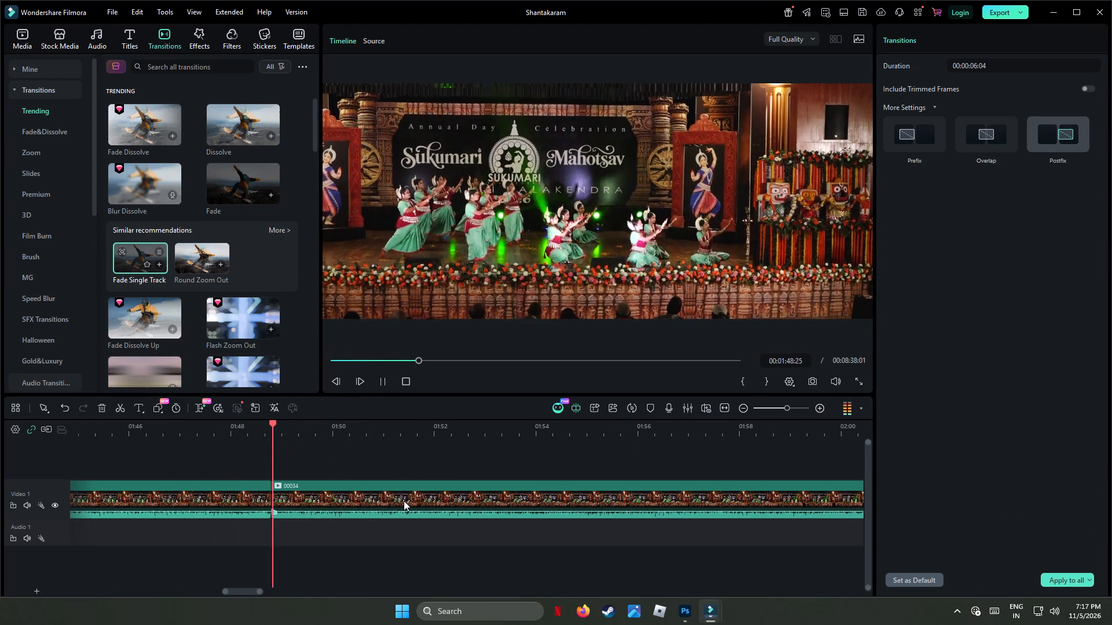
key(space)
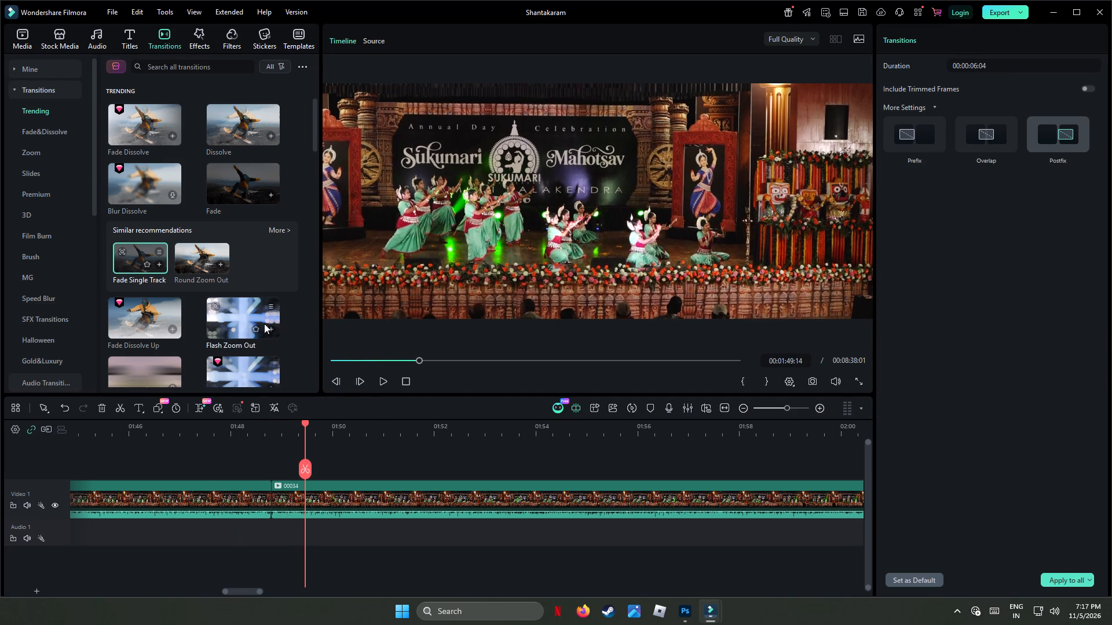
click(259, 499)
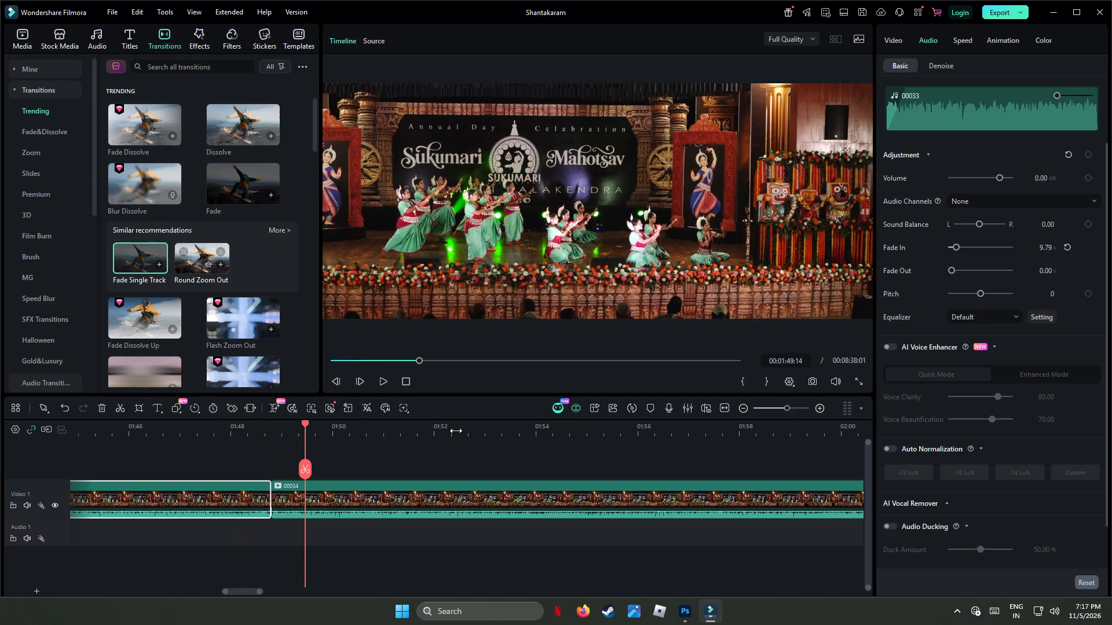
drag(456, 429, 31, 436)
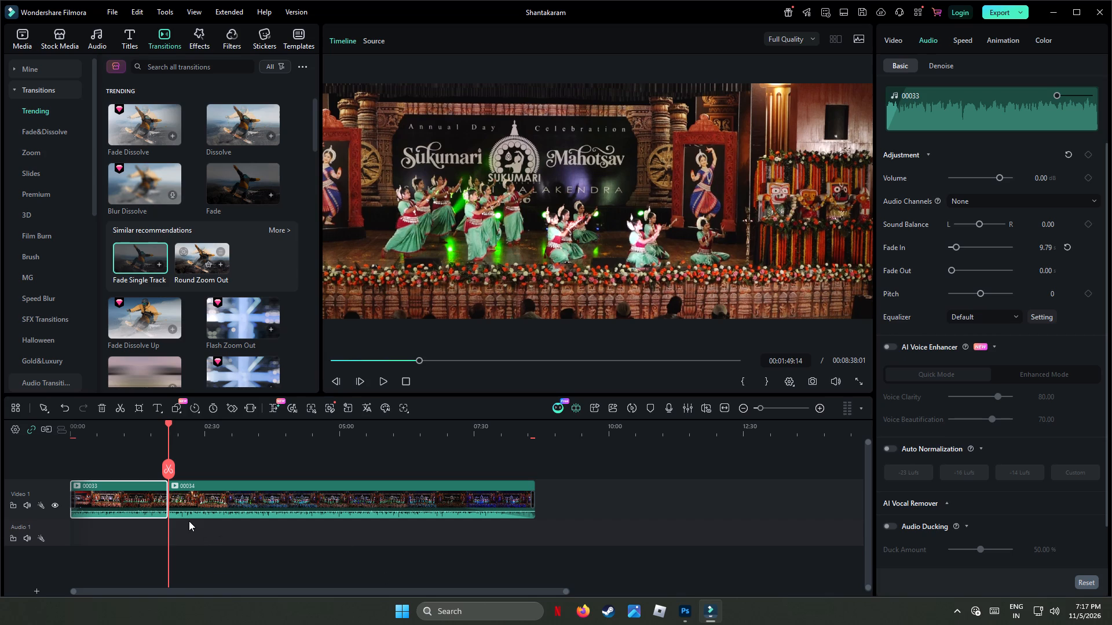
Save the Shantakaram project.
click(111, 10)
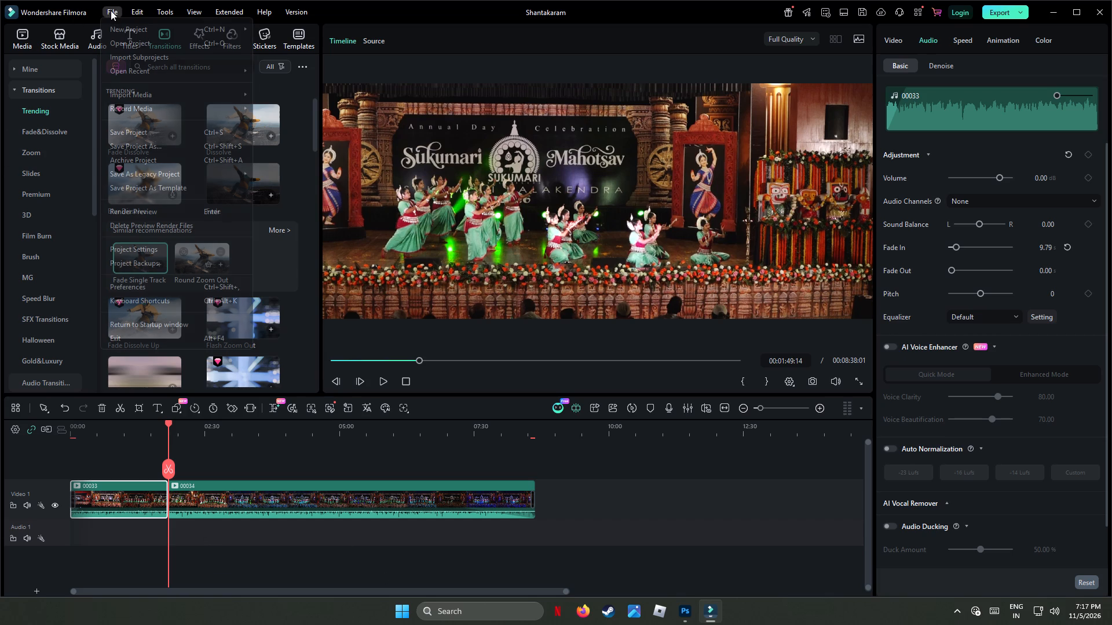
click(151, 127)
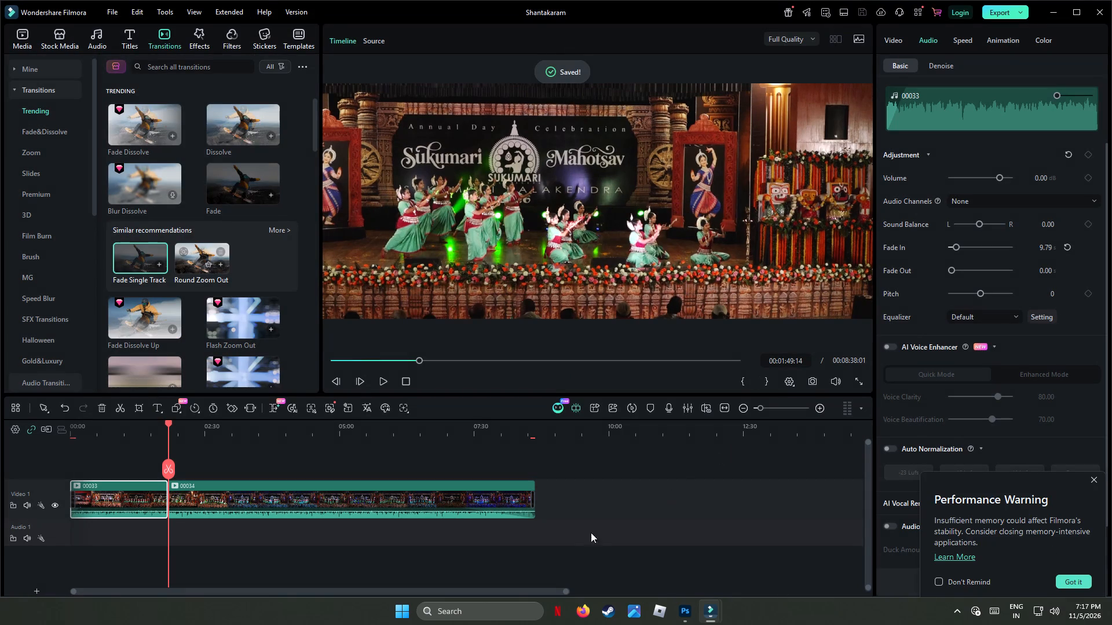
Play the last part of clip 00034 through to the end of the video to check the finished ending.
click(518, 439)
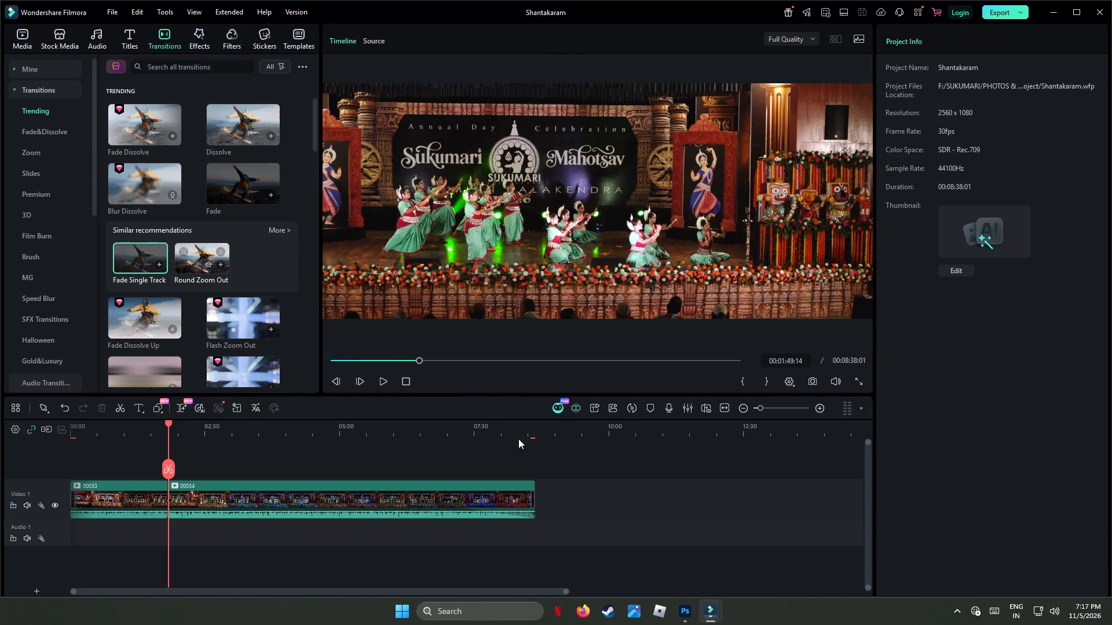
click(518, 433)
key(space)
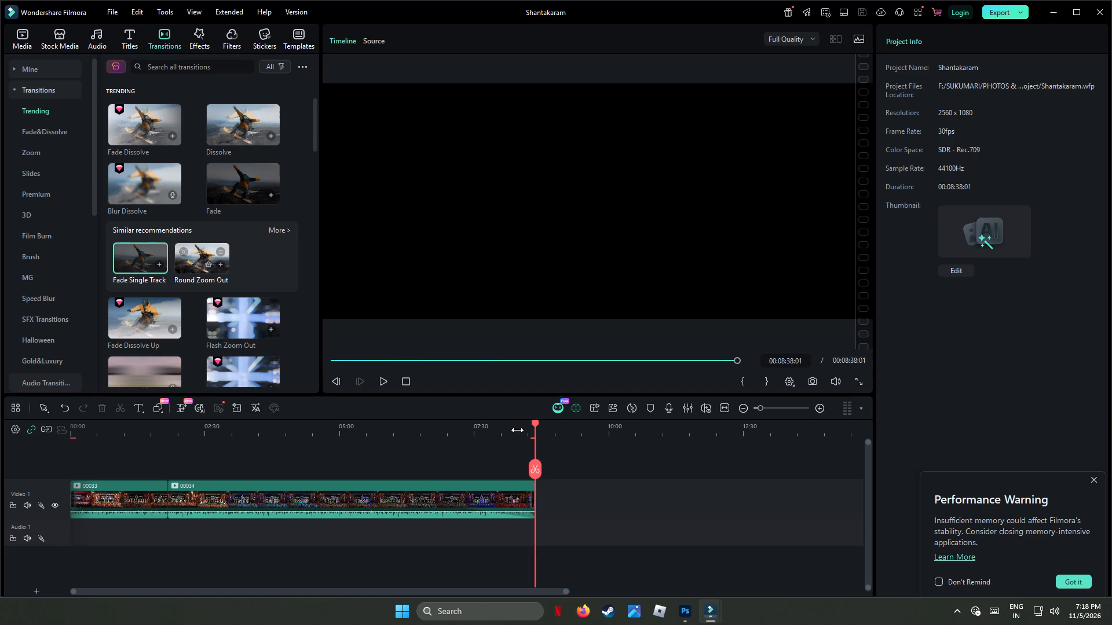
Close the video editor.
click(1104, 14)
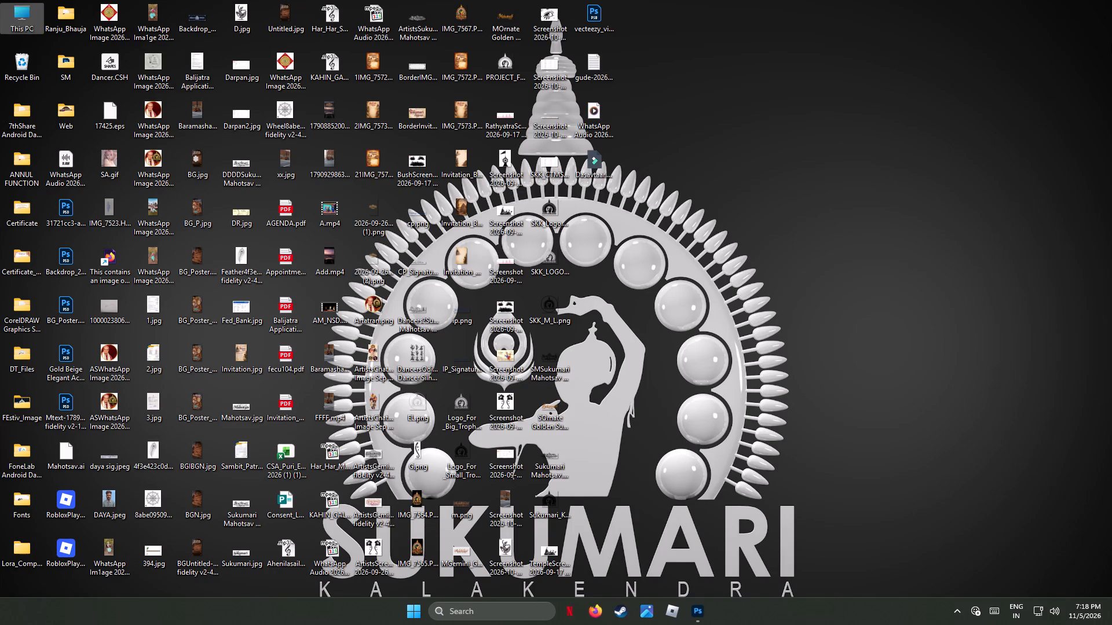
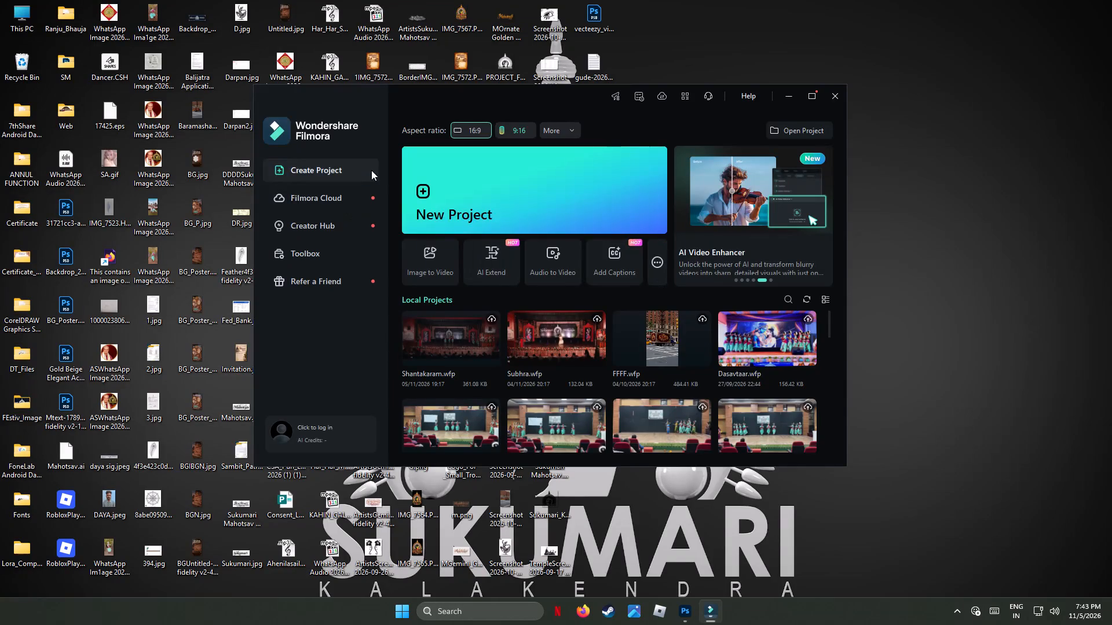
Create a new 16:9 video project and move its window aside to uncover the desktop.
click(437, 185)
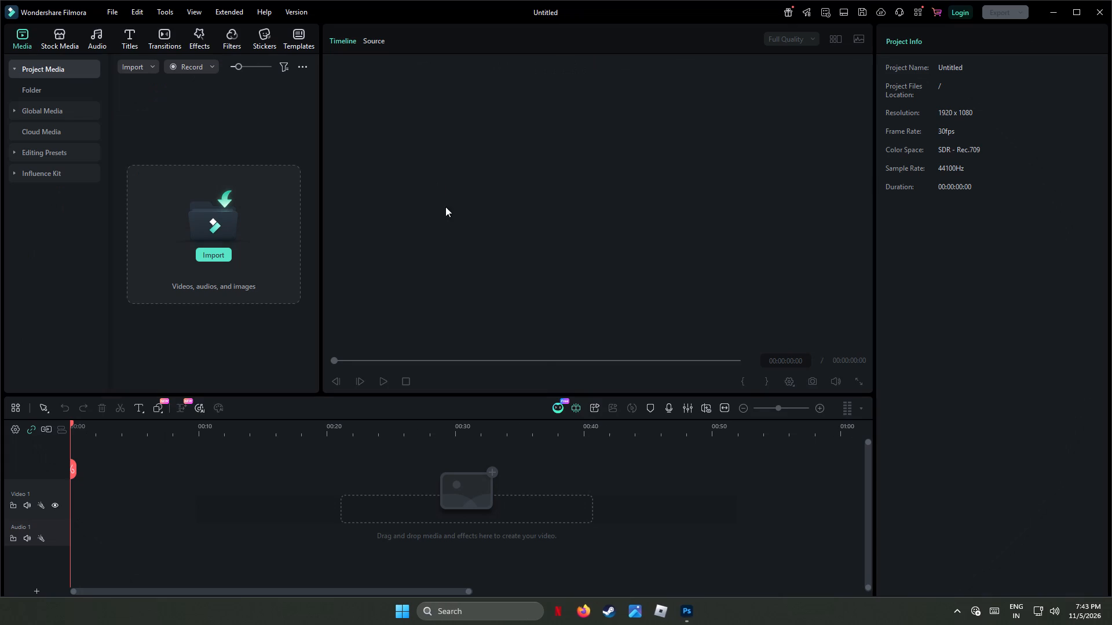
drag(471, 6, 489, 18)
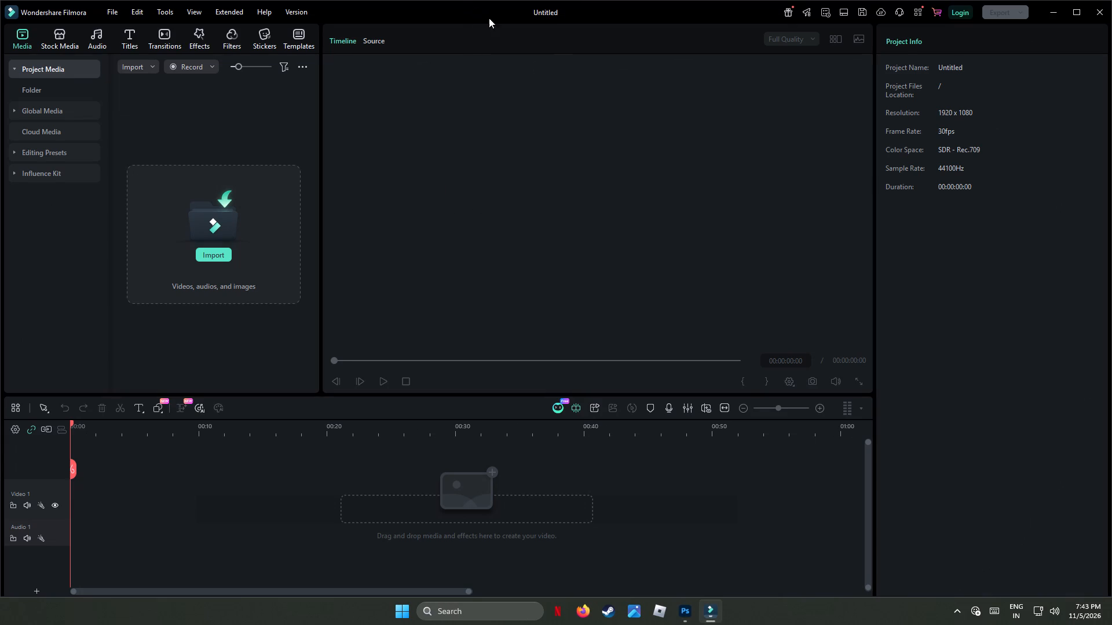
drag(489, 18, 846, 64)
Open the video folder on Disk-1 (F:) under SUKUMARI, PHOTOS & VIDEOS, Annual_Function_2026.
double_click(29, 12)
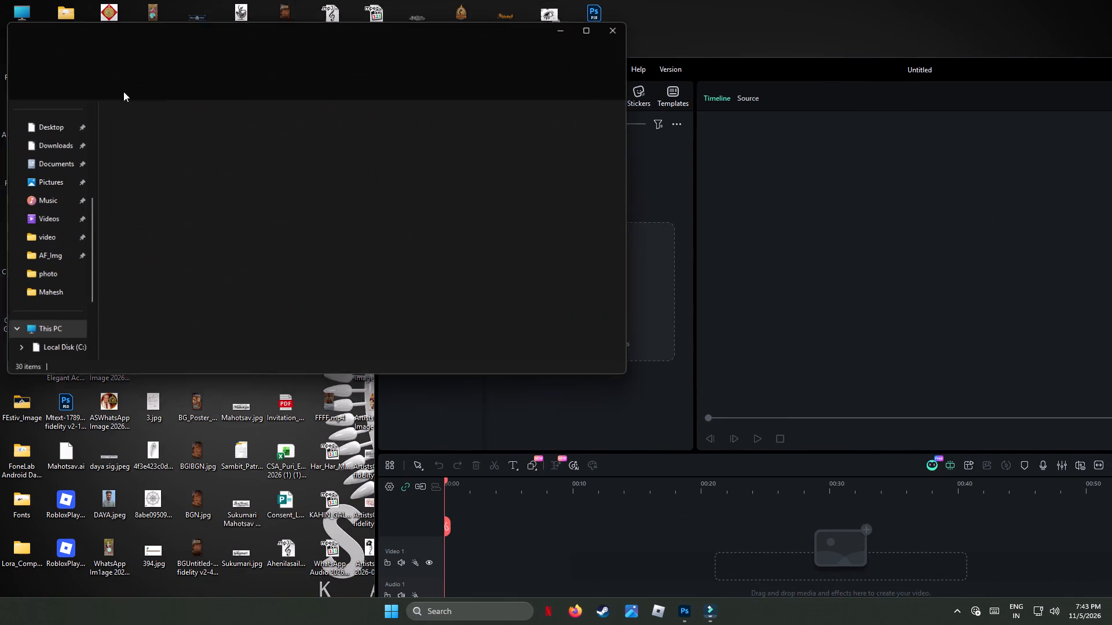
double_click(153, 157)
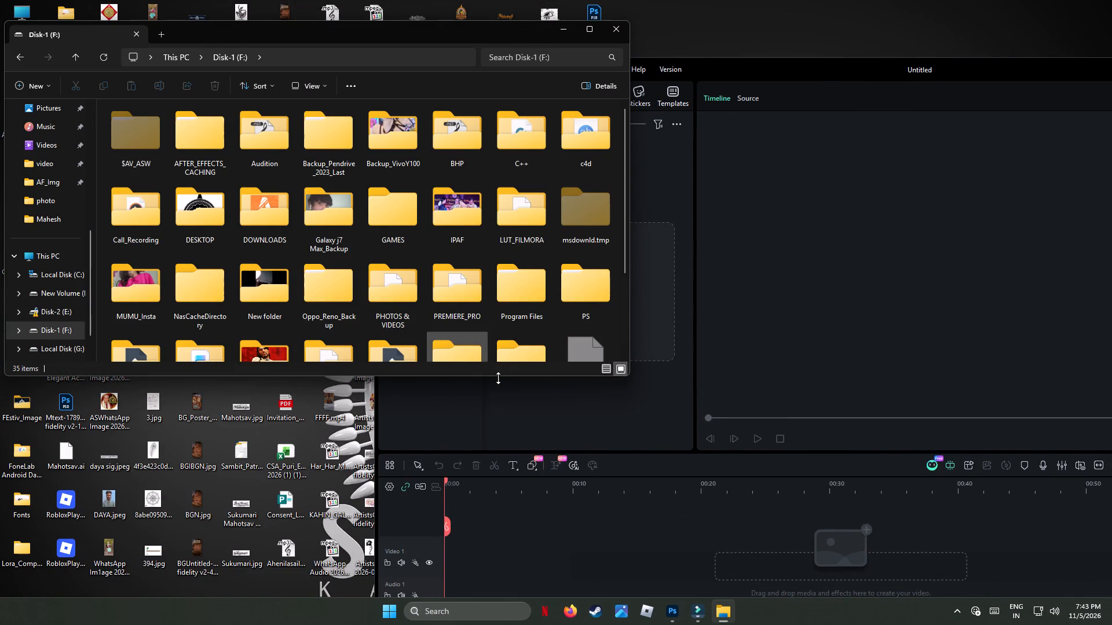
scroll(483, 326, down, 6)
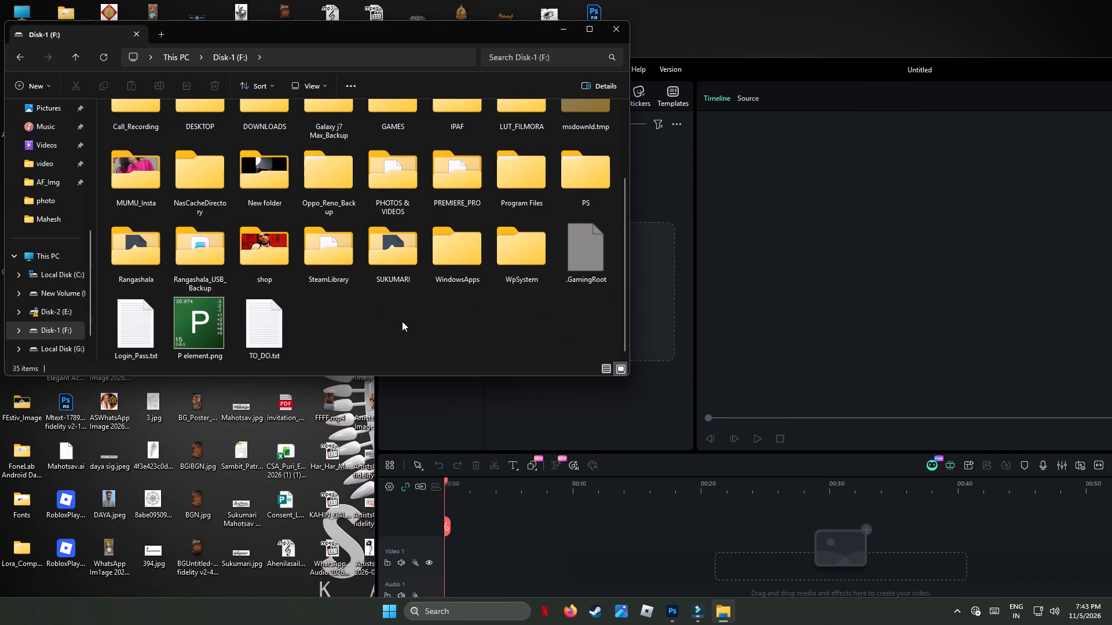
double_click(397, 255)
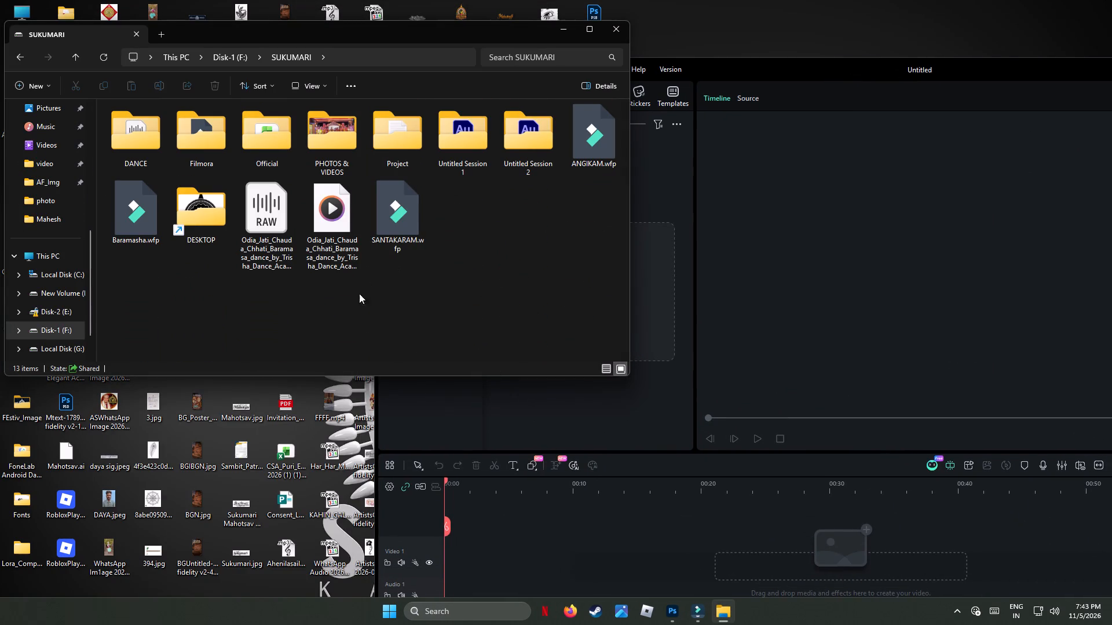
double_click(331, 135)
double_click(268, 134)
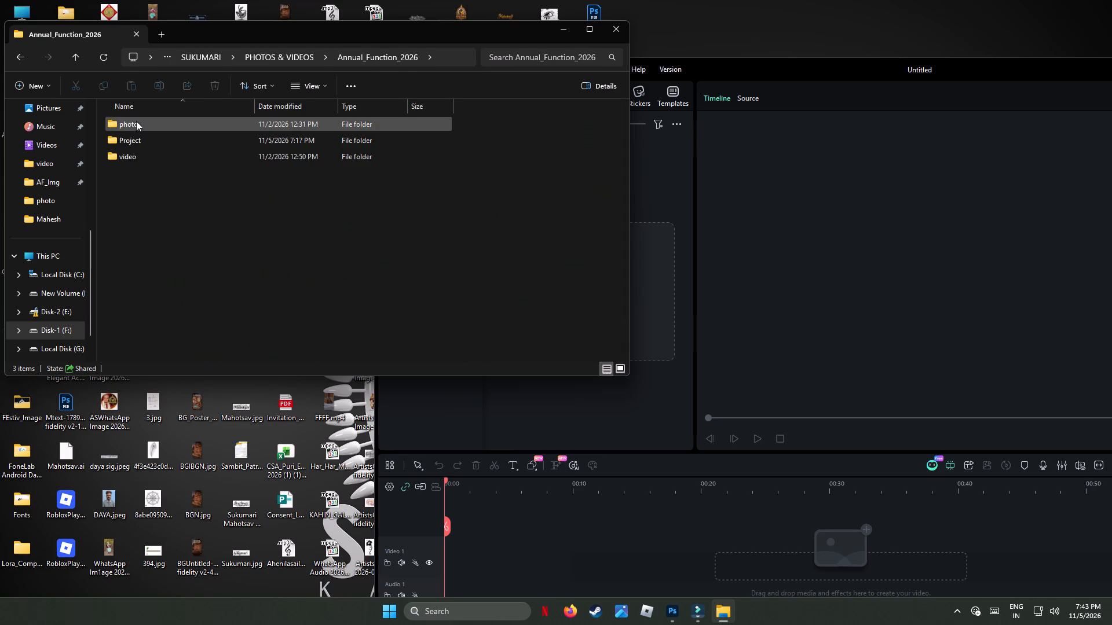
double_click(125, 152)
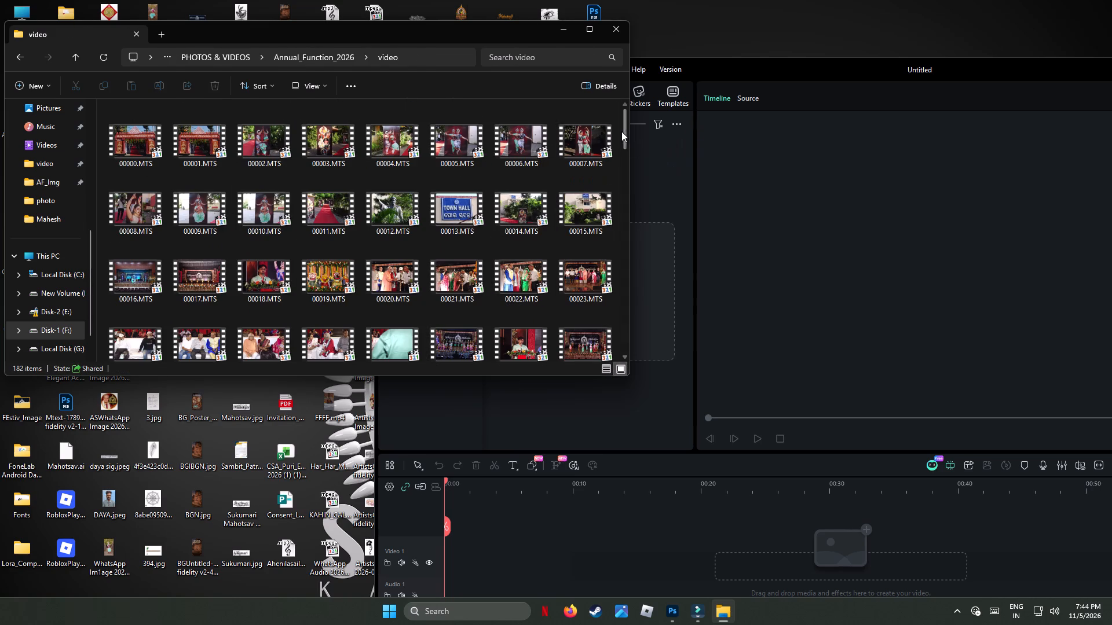
Preview the recordings 00029.MTS, 00030.MTS and 00031.MTS to identify the footage for the next dance.
drag(624, 130, 627, 149)
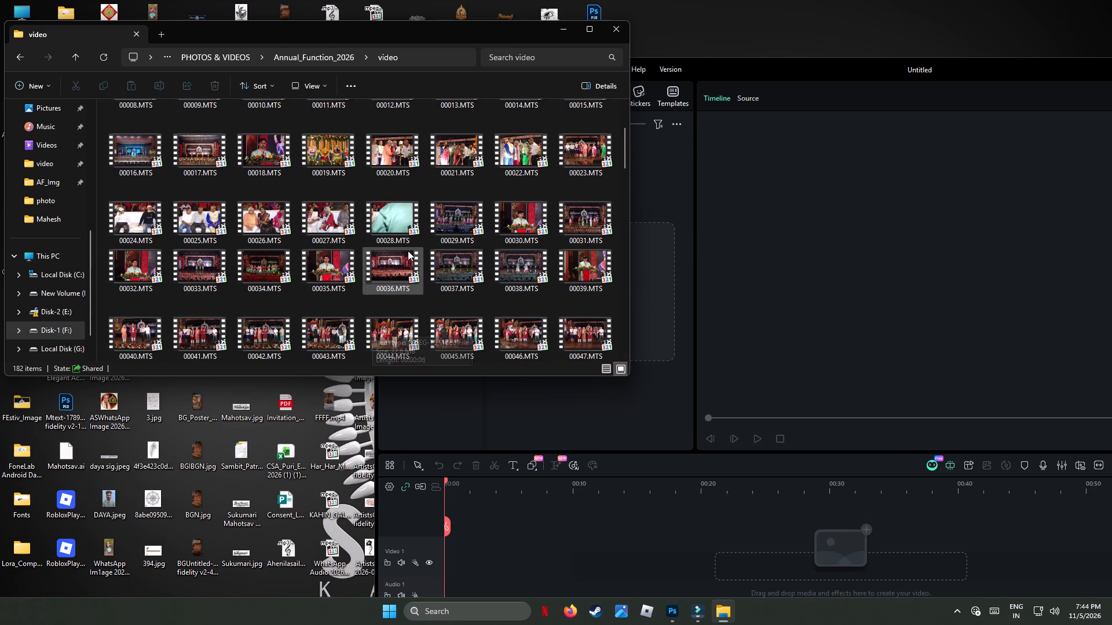
double_click(446, 218)
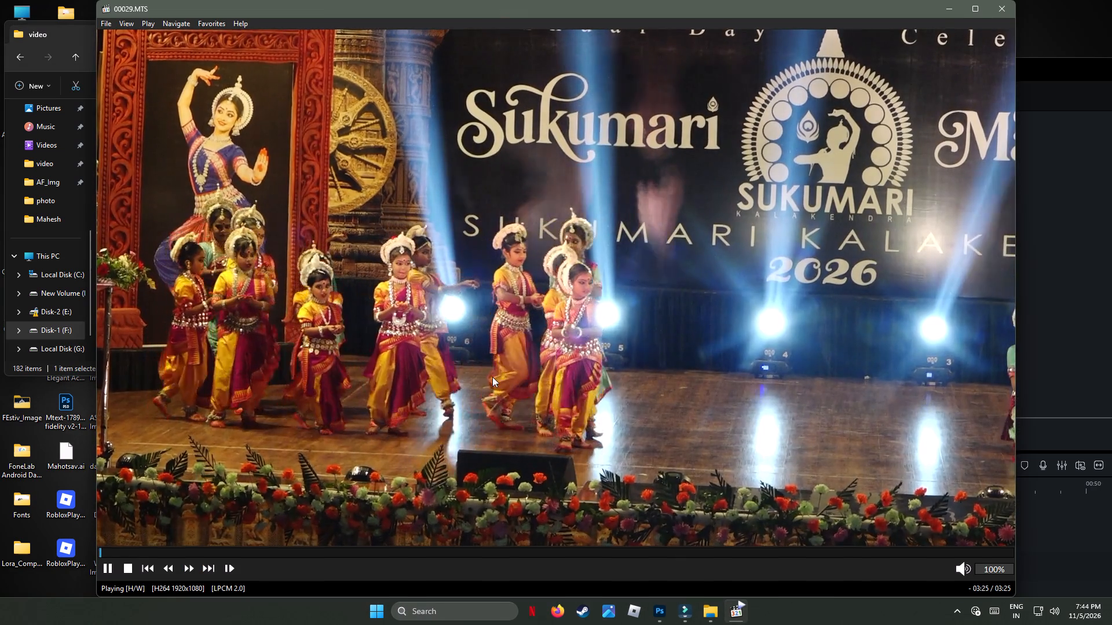
click(997, 14)
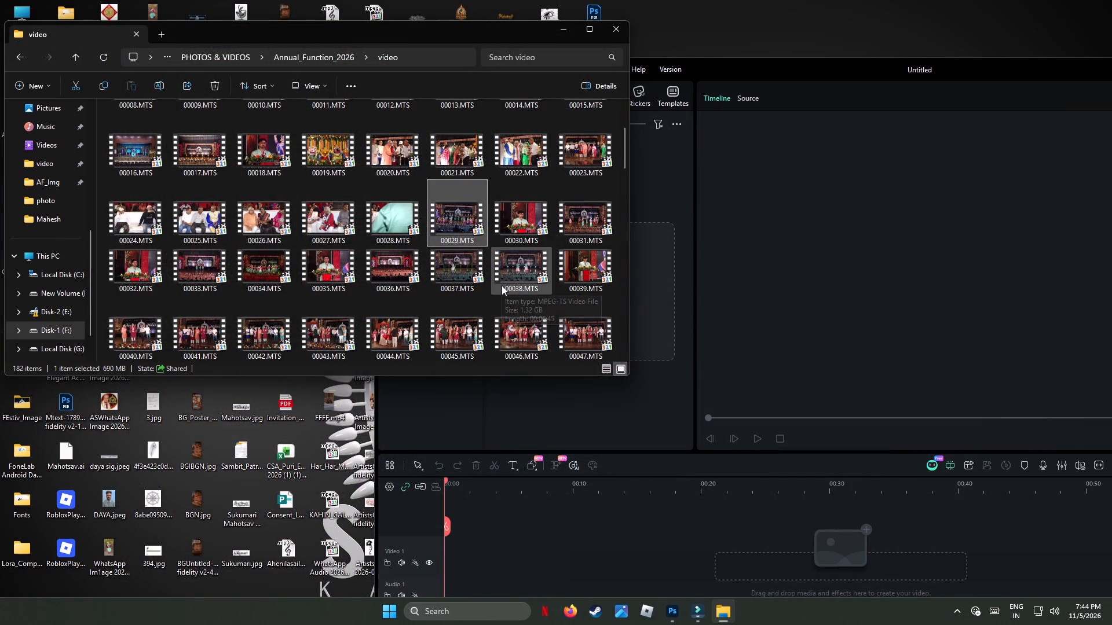
double_click(536, 214)
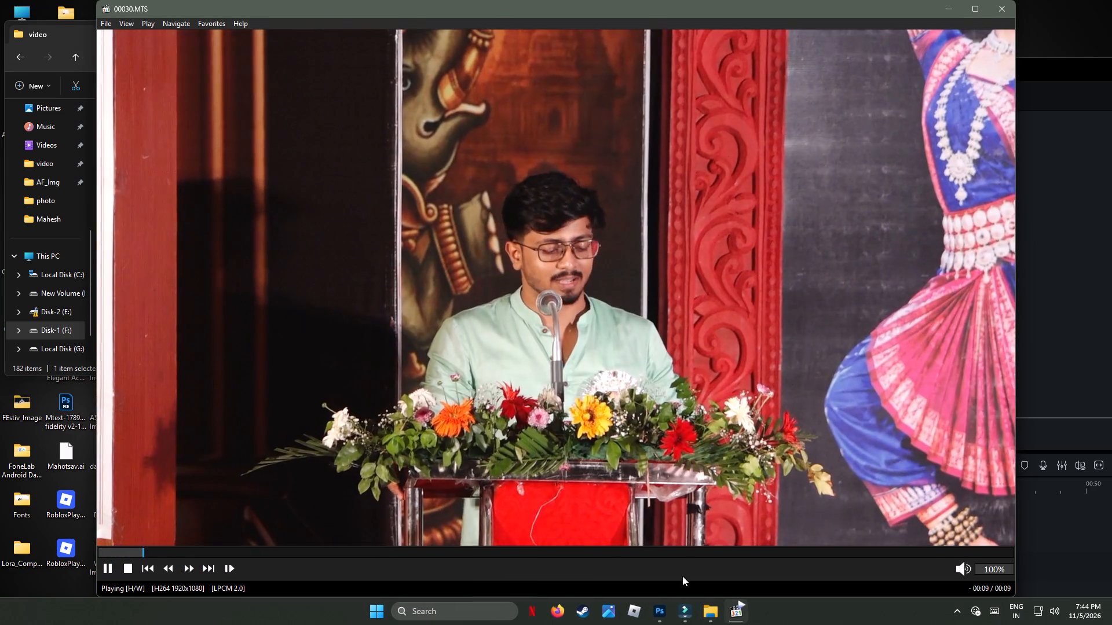
click(1006, 7)
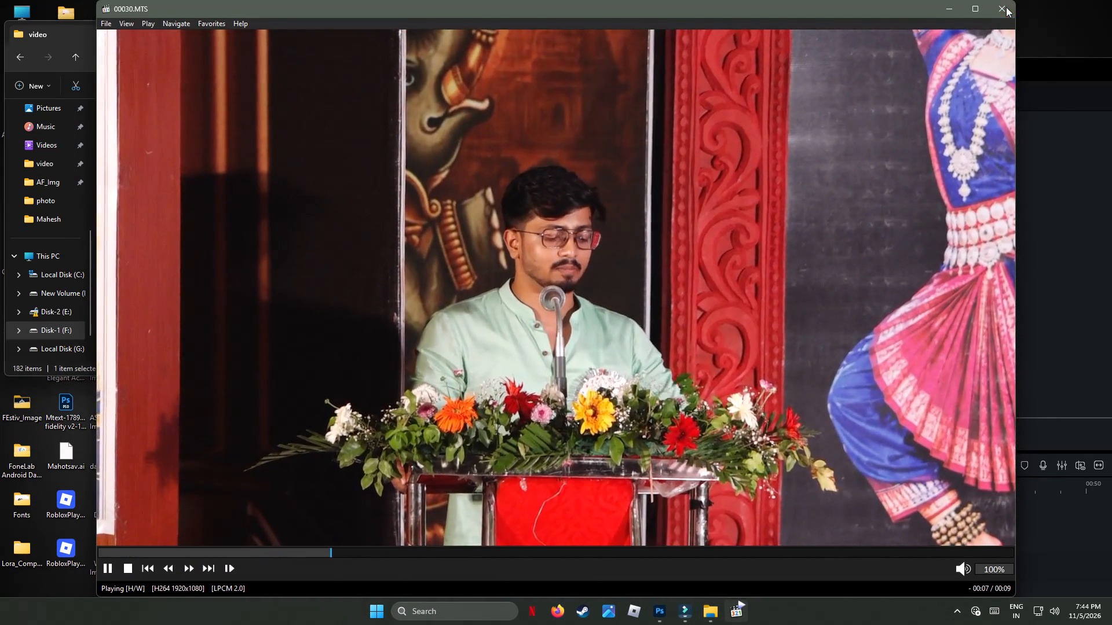
double_click(579, 218)
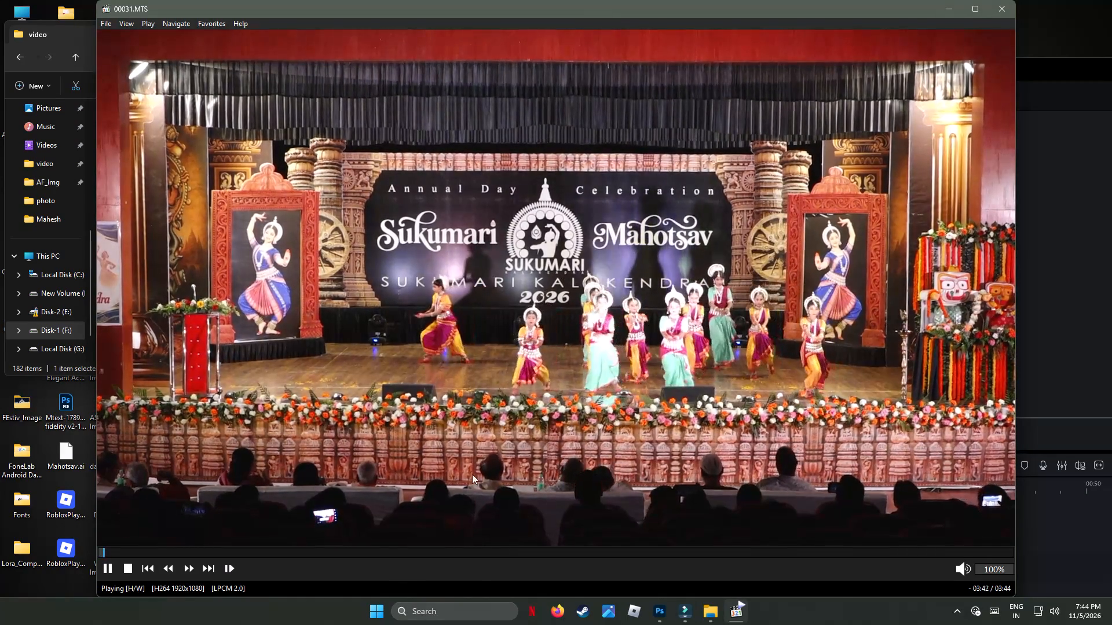
click(301, 550)
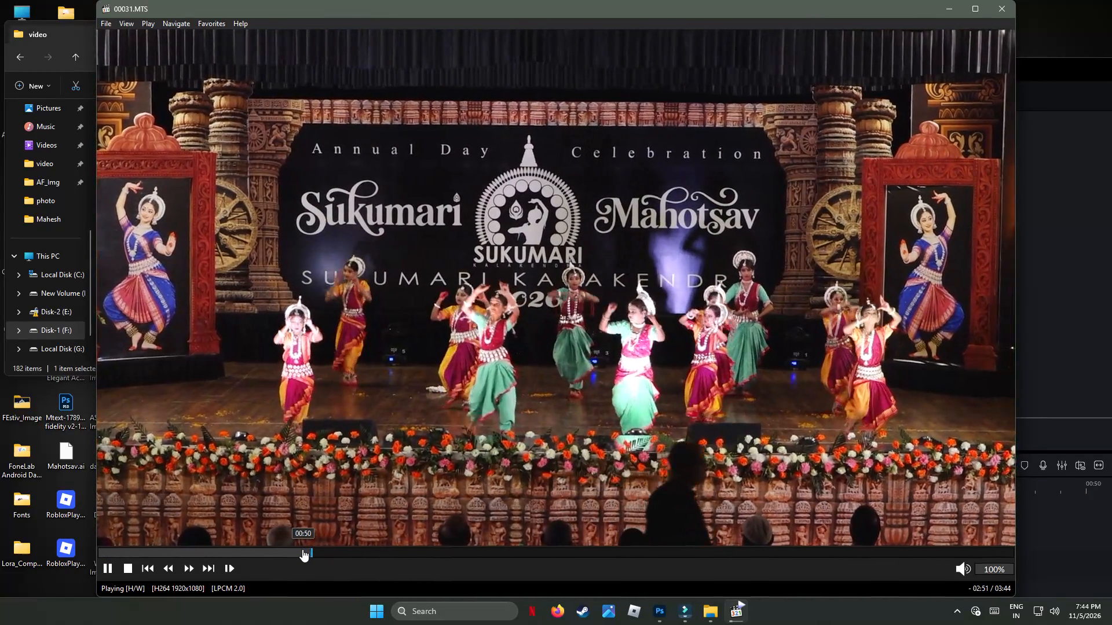
click(423, 549)
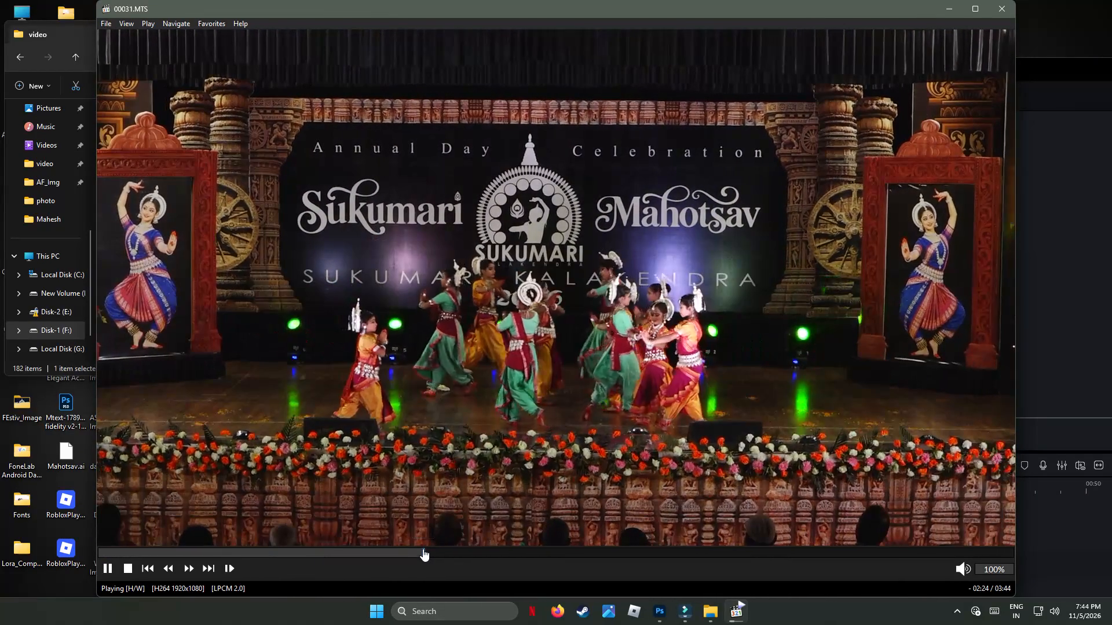
click(109, 554)
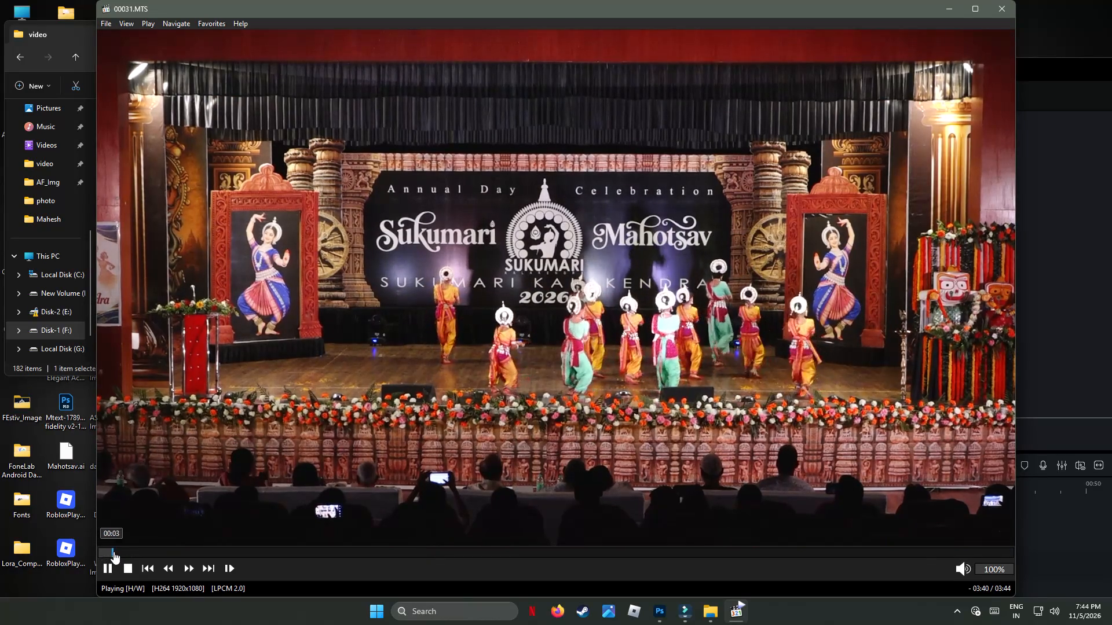
drag(115, 552, 47, 555)
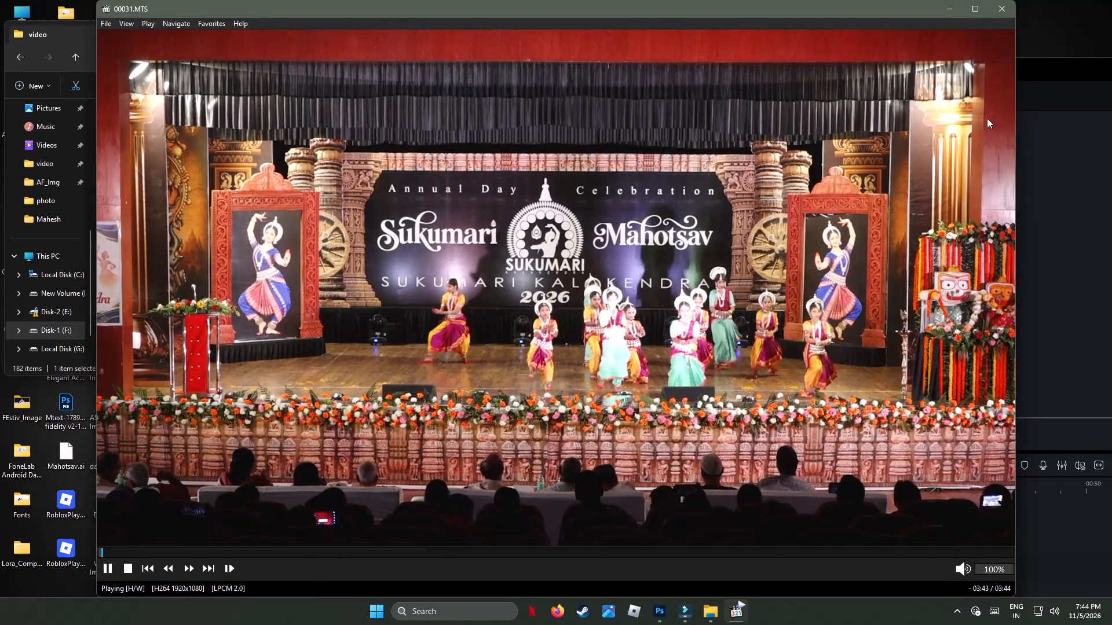
click(1002, 7)
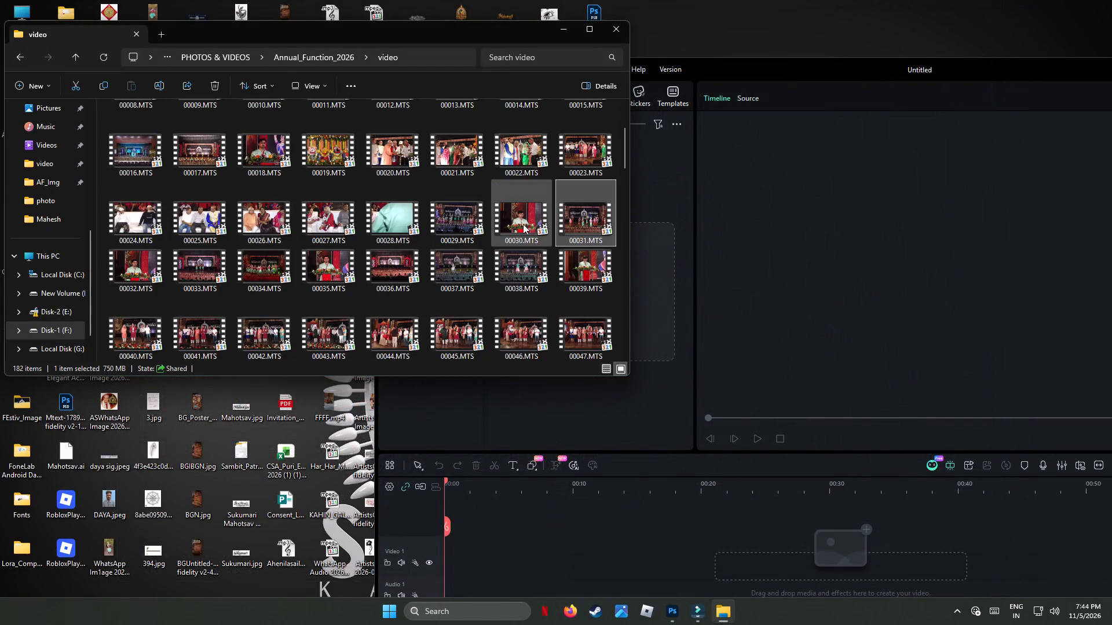
double_click(521, 222)
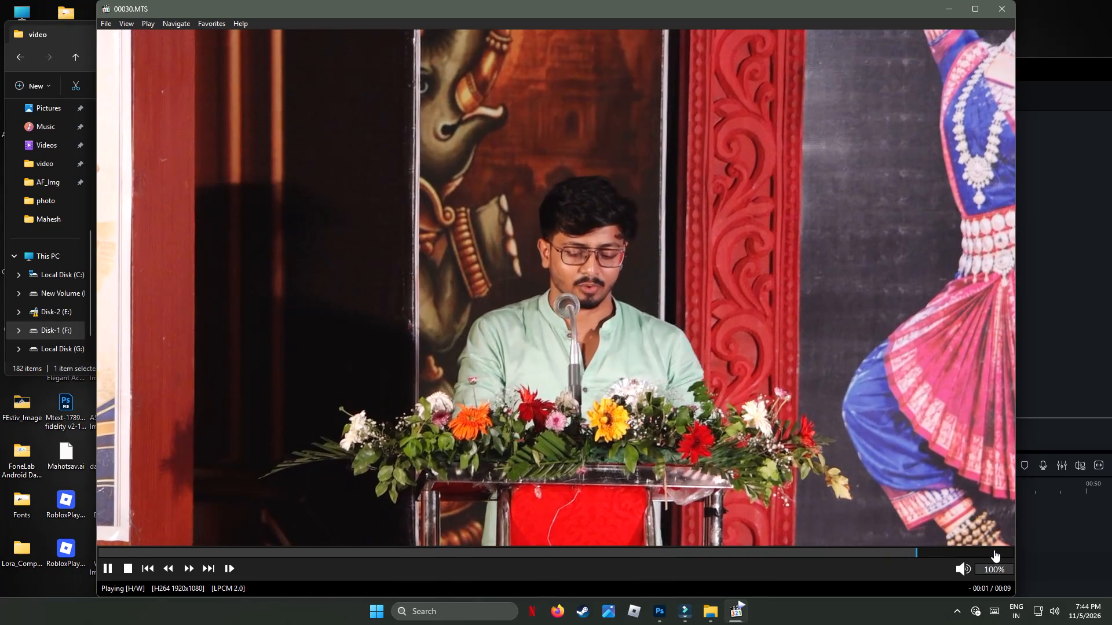
click(1003, 11)
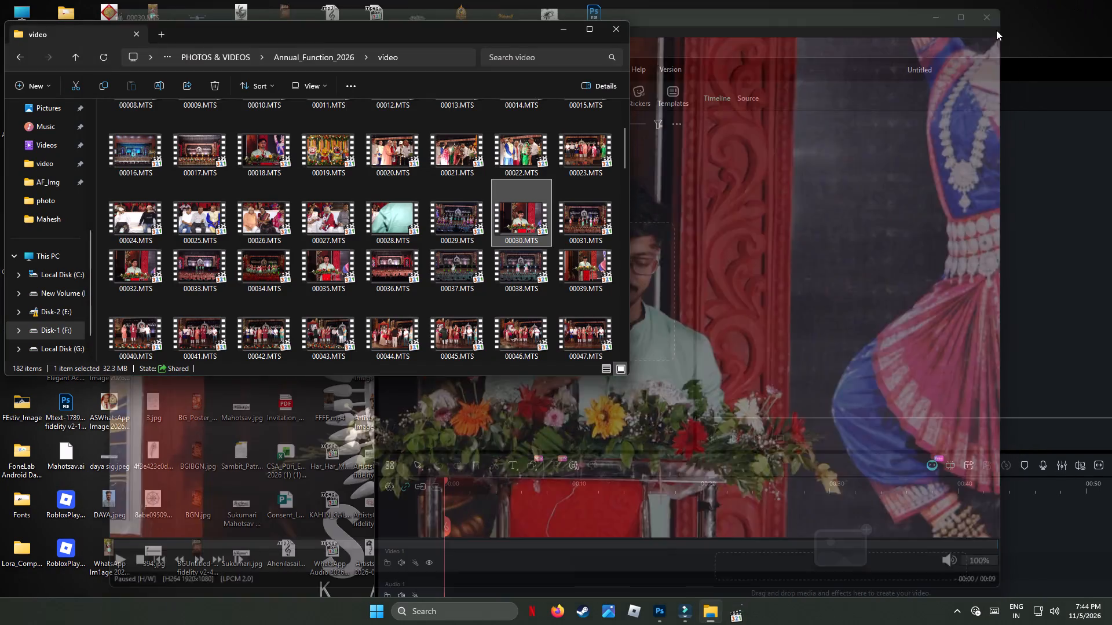
Import 00031.MTS from the video folder into the new project's media and move the editor window back into view.
drag(584, 216, 622, 415)
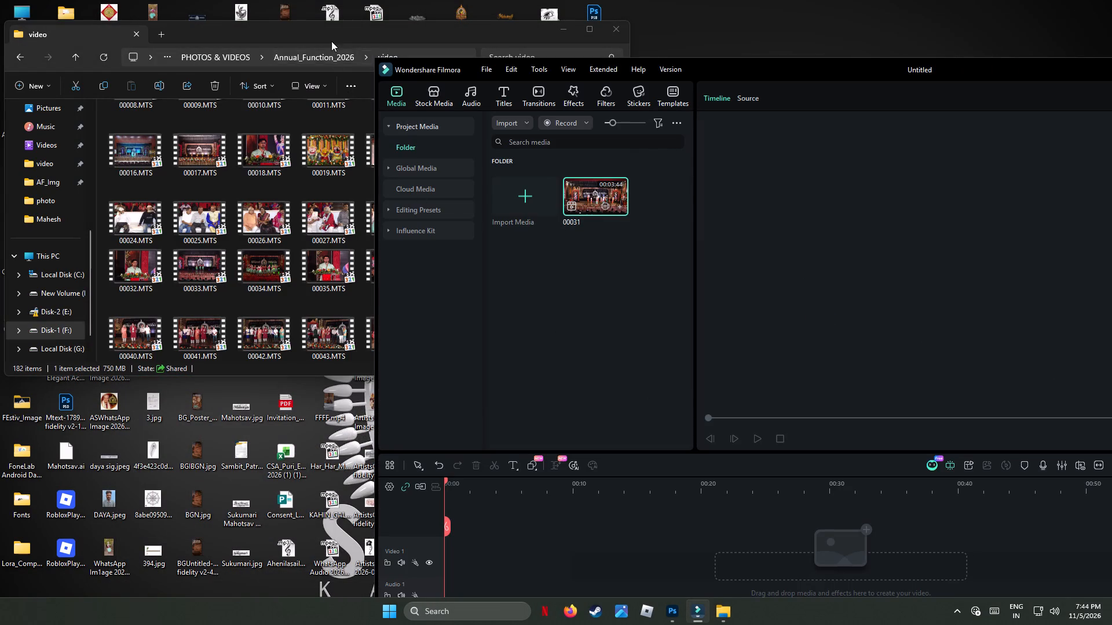
click(335, 33)
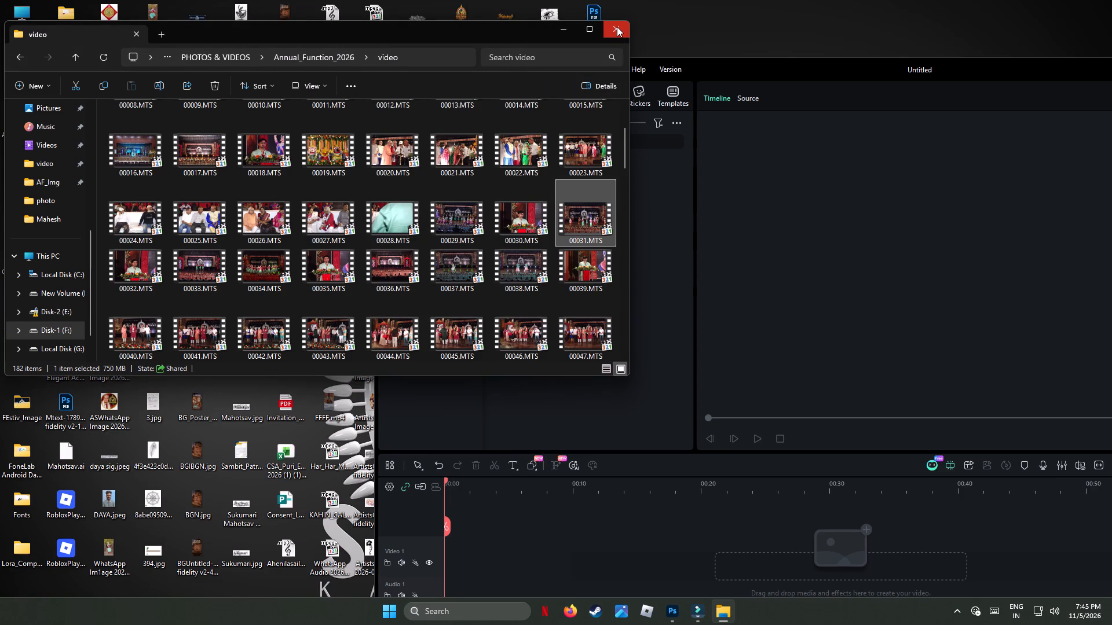
drag(741, 73, 382, 12)
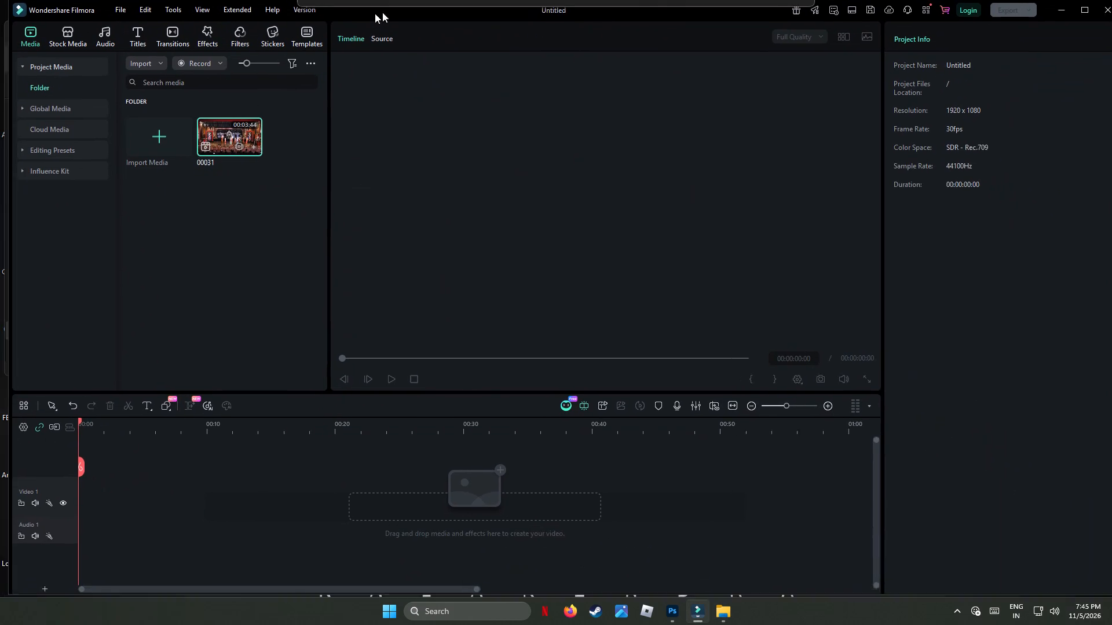
drag(382, 12, 386, 11)
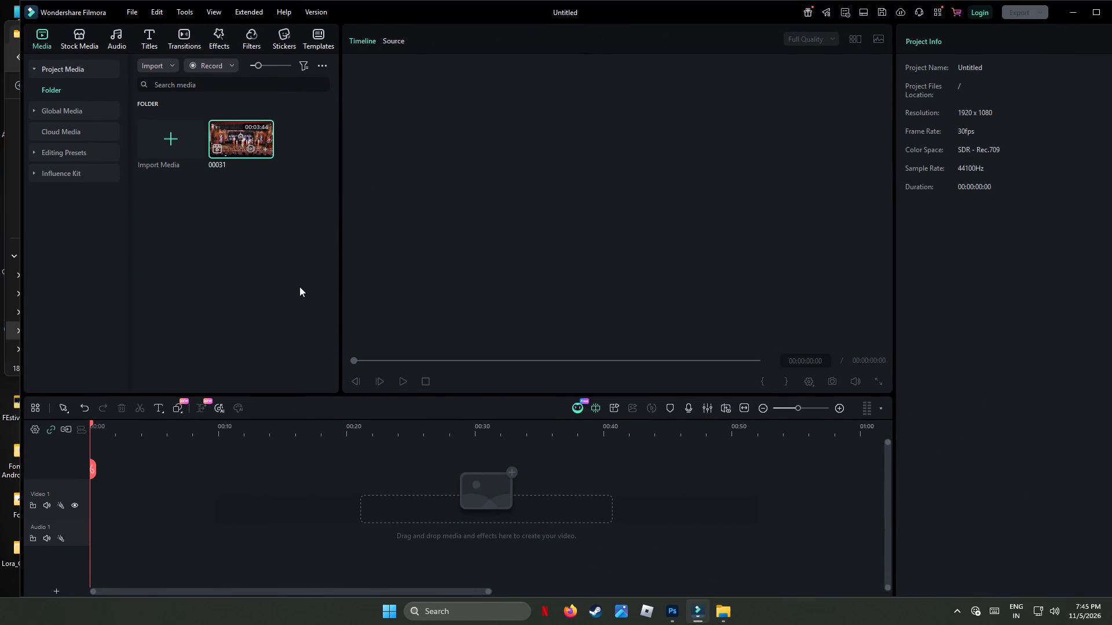
Place clip 00031 at the start of the Video 1 track, keeping the project settings of 1920x1080 30fps.
drag(235, 131, 92, 506)
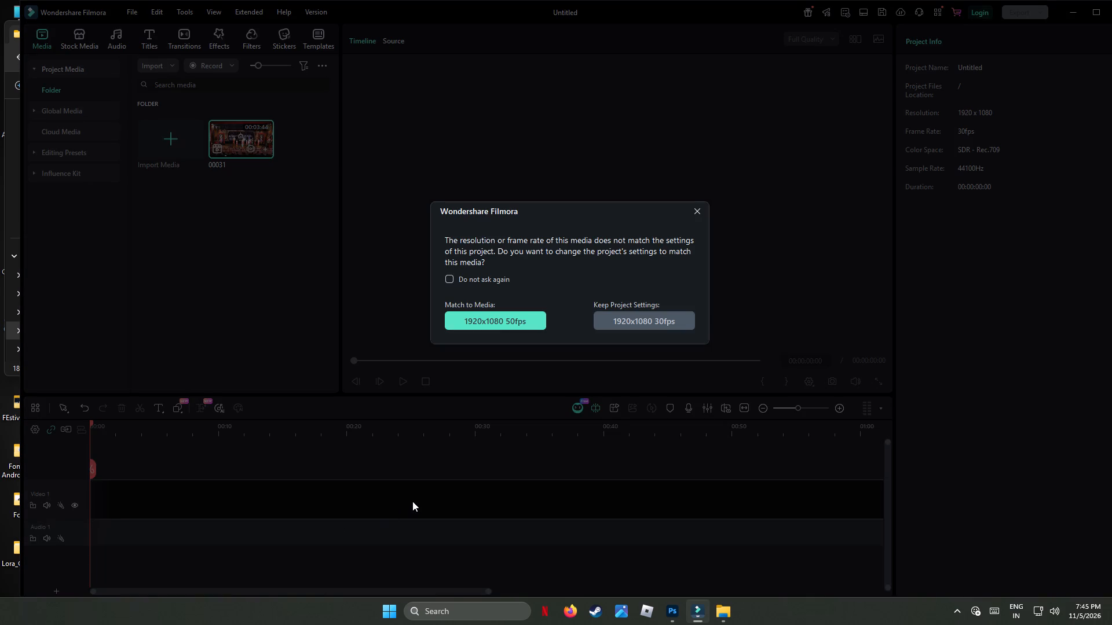
click(629, 321)
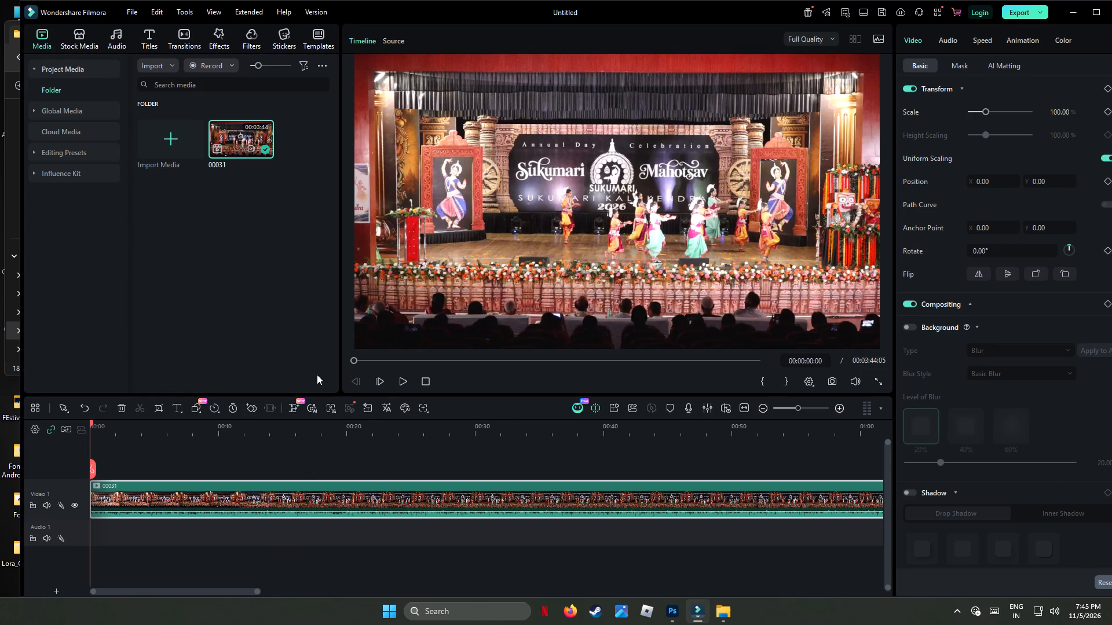
Play clip 00031 from its beginning and sample its later parts to review the dance through to its ending.
click(409, 378)
click(402, 385)
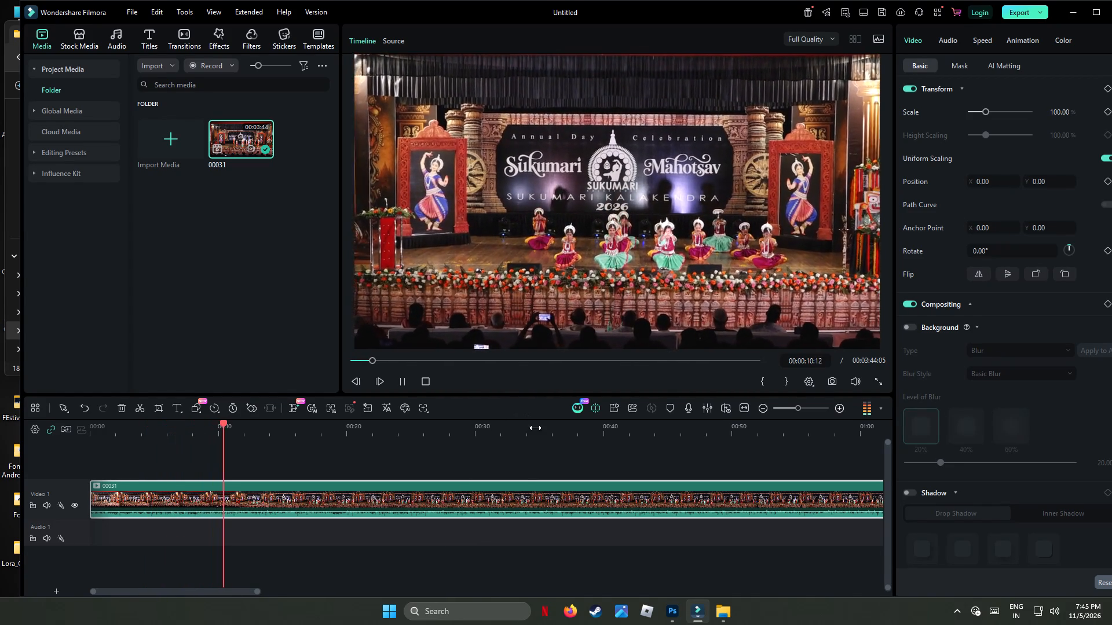
drag(535, 427, 311, 421)
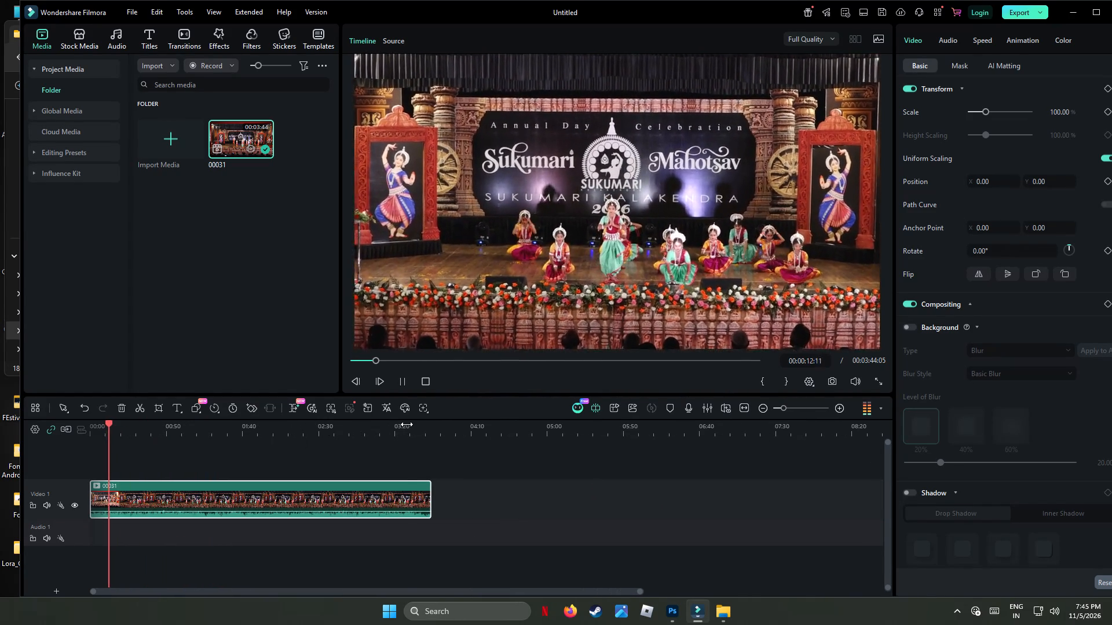
click(407, 424)
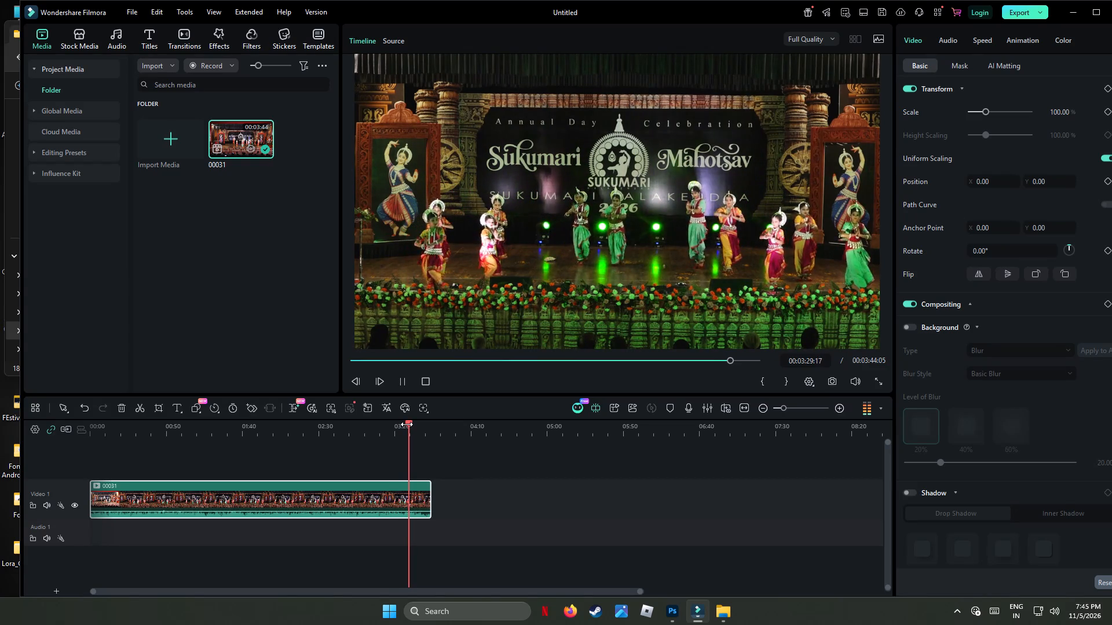
click(353, 436)
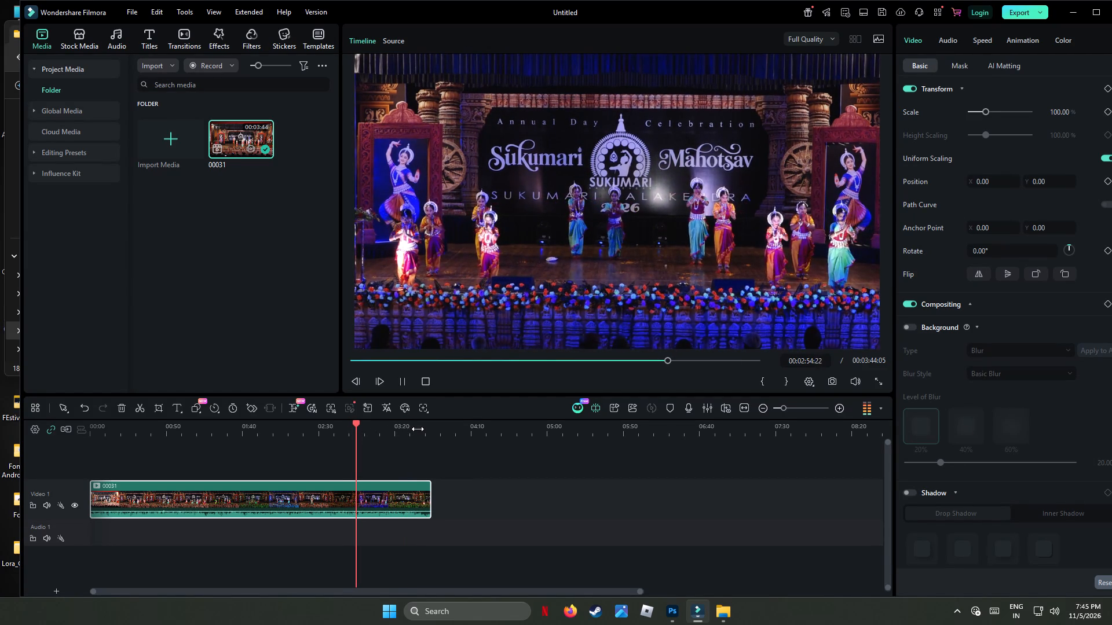
click(418, 429)
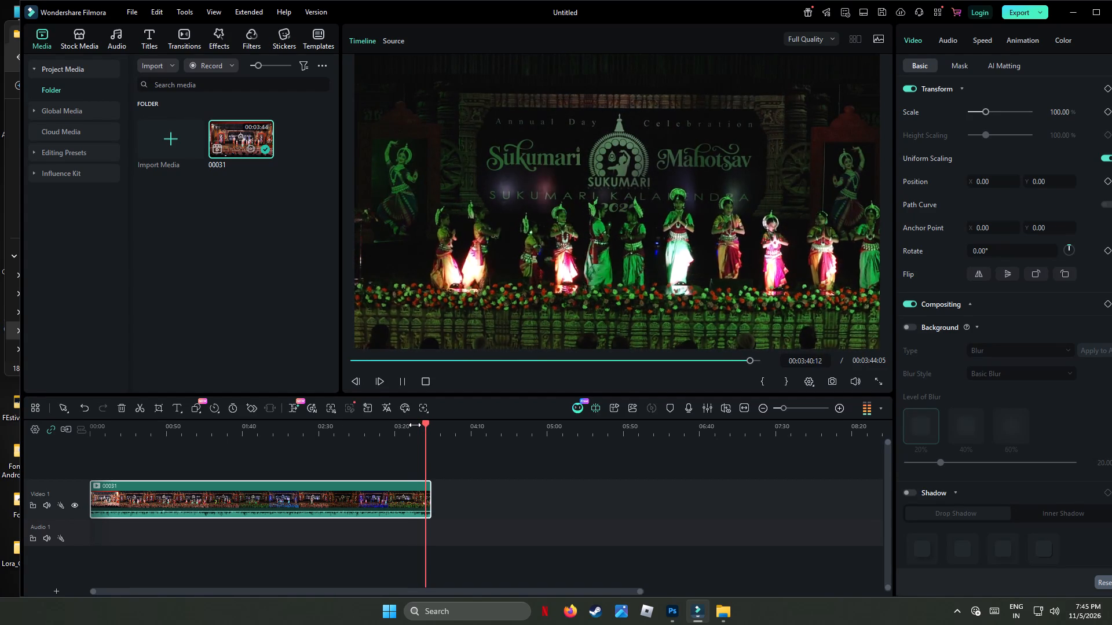
key(space)
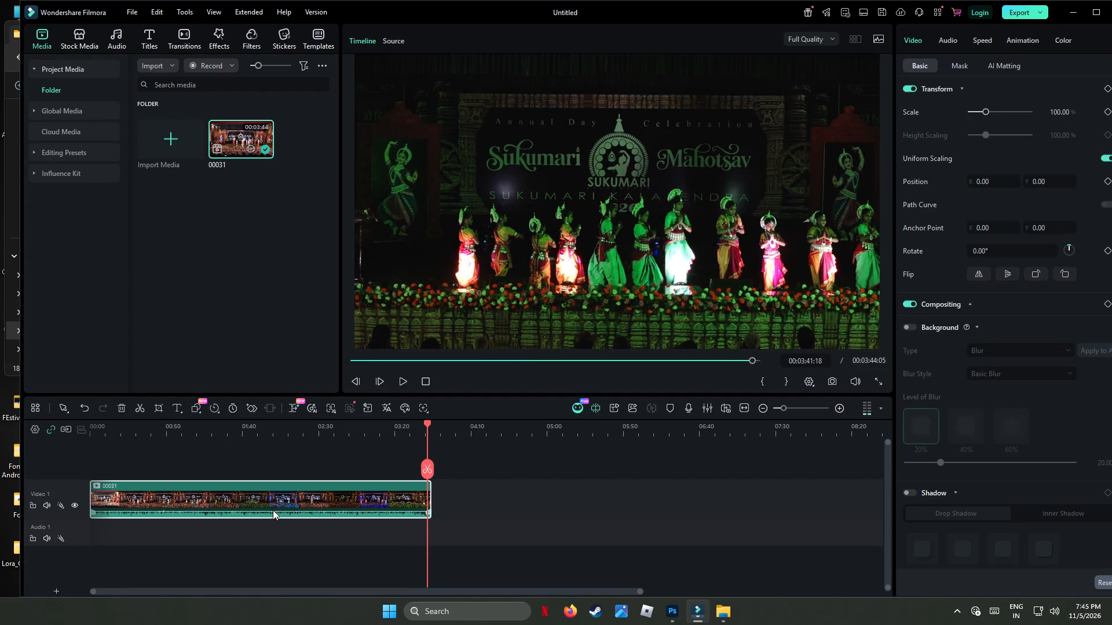
Set the crop of clip 00031 to a 21:9 ratio and shift the crop frame down over the dancers and flower border.
click(280, 504)
click(160, 407)
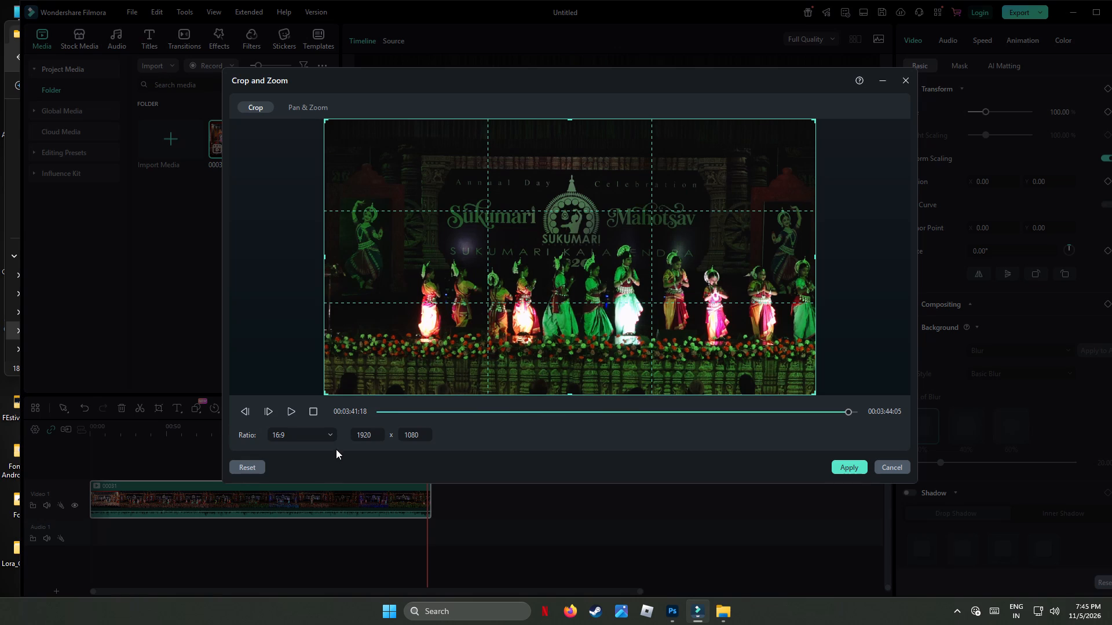
click(327, 429)
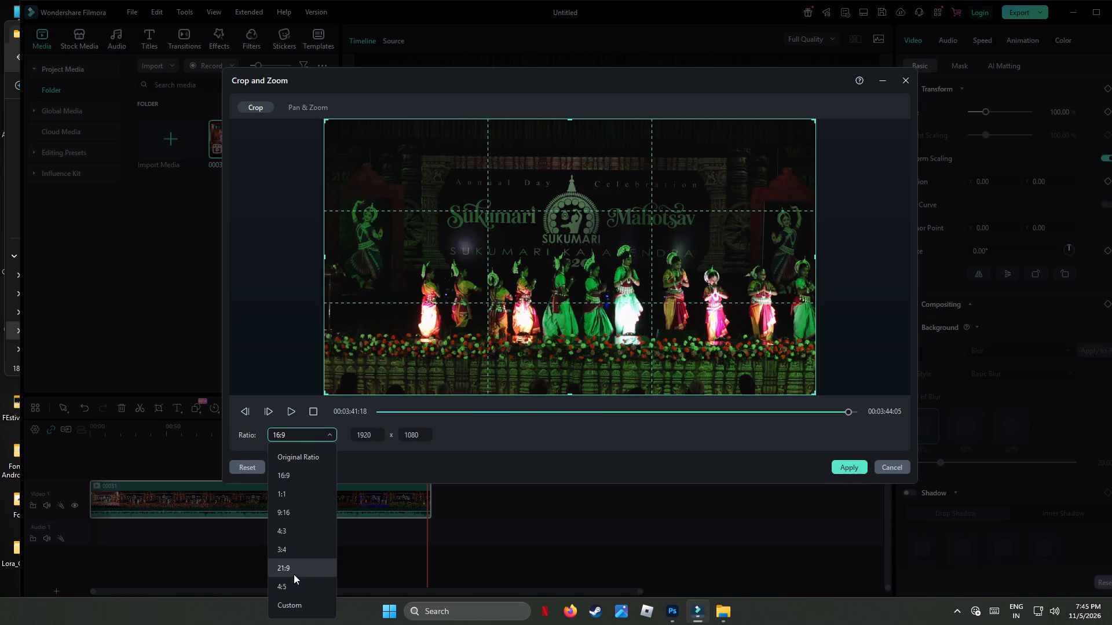
click(296, 569)
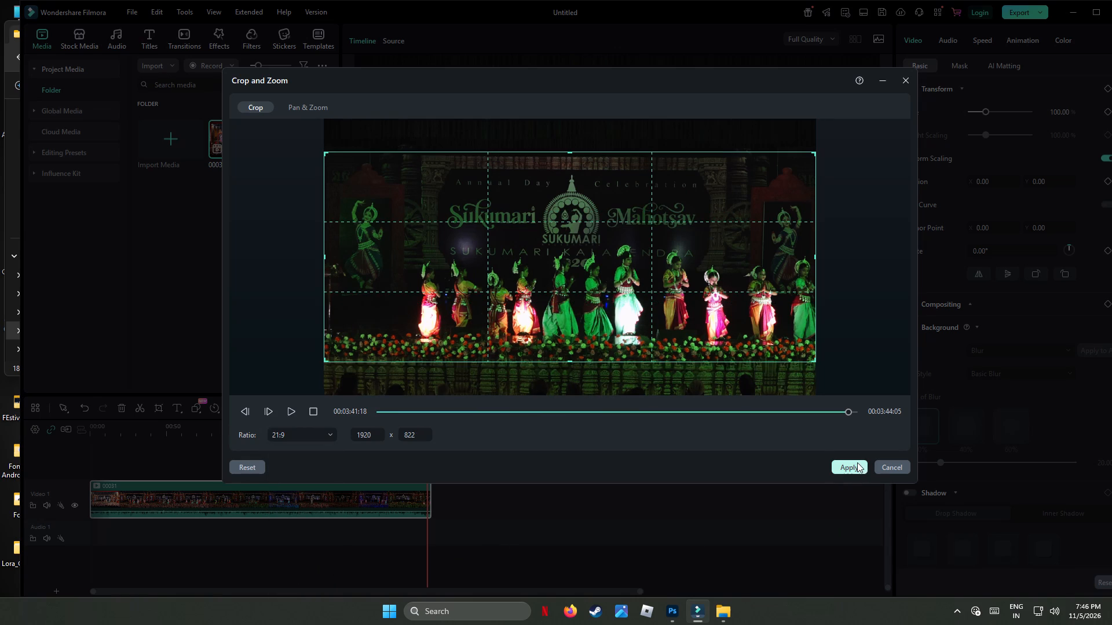
drag(603, 218, 603, 225)
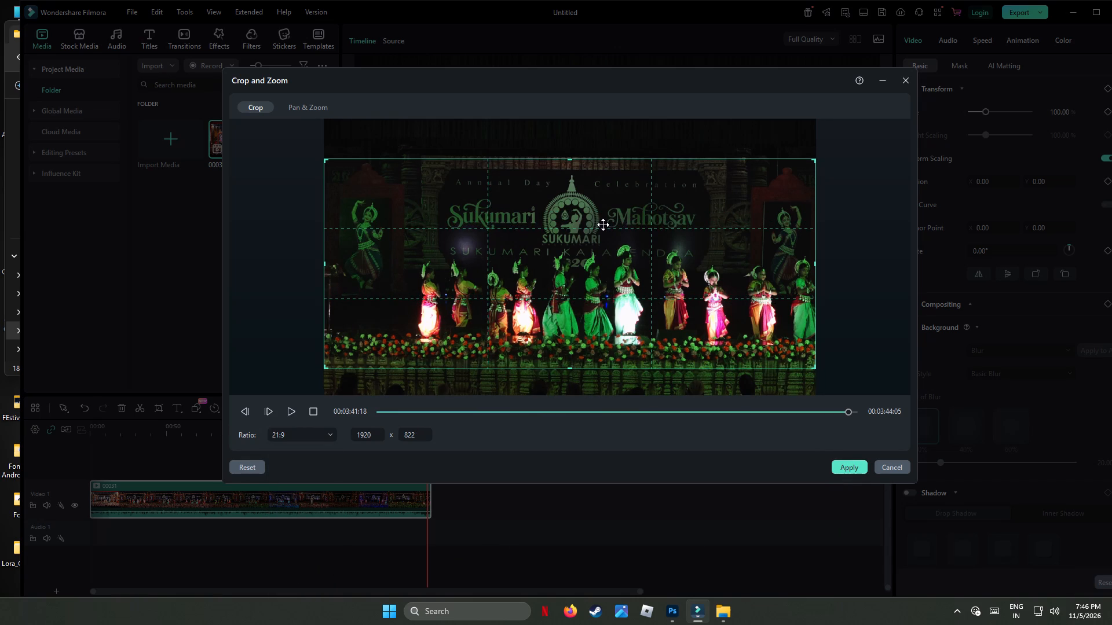
drag(603, 225, 603, 244)
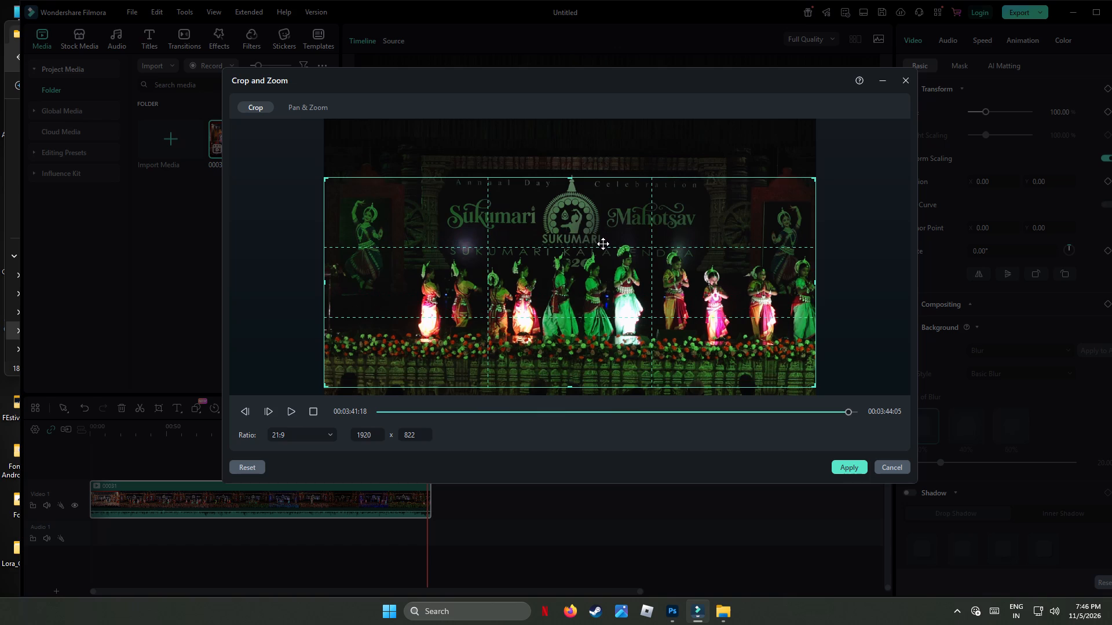
drag(603, 244, 603, 245)
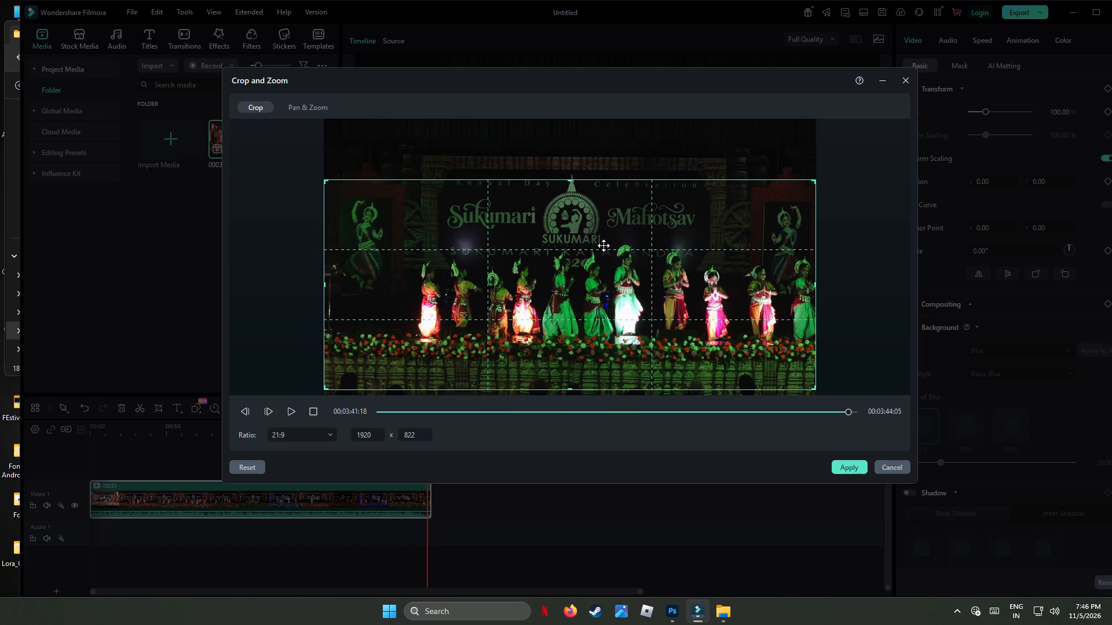
drag(603, 245, 604, 247)
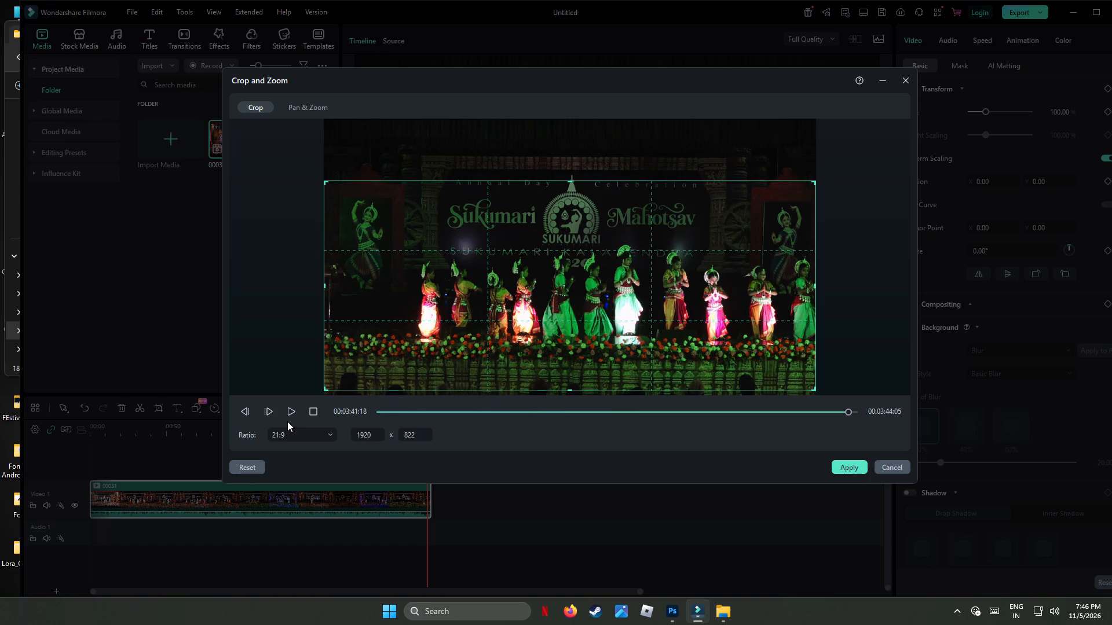
Check the opening shot, raise the 21:9 crop frame to nearly mid-height, preview the crop through the whole clip and apply it.
click(293, 412)
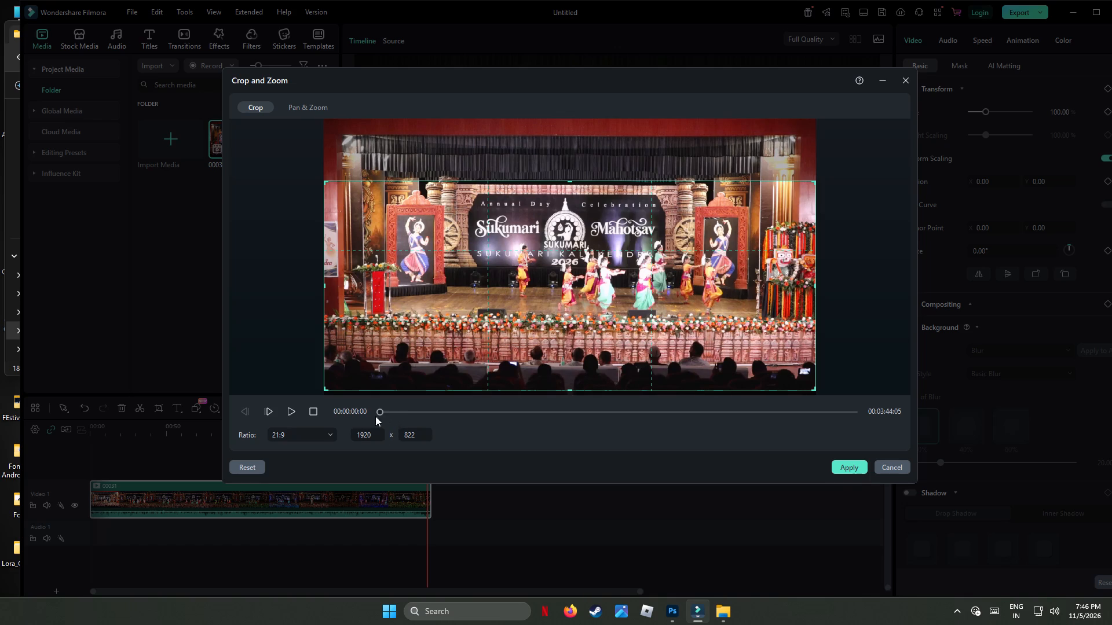
click(291, 410)
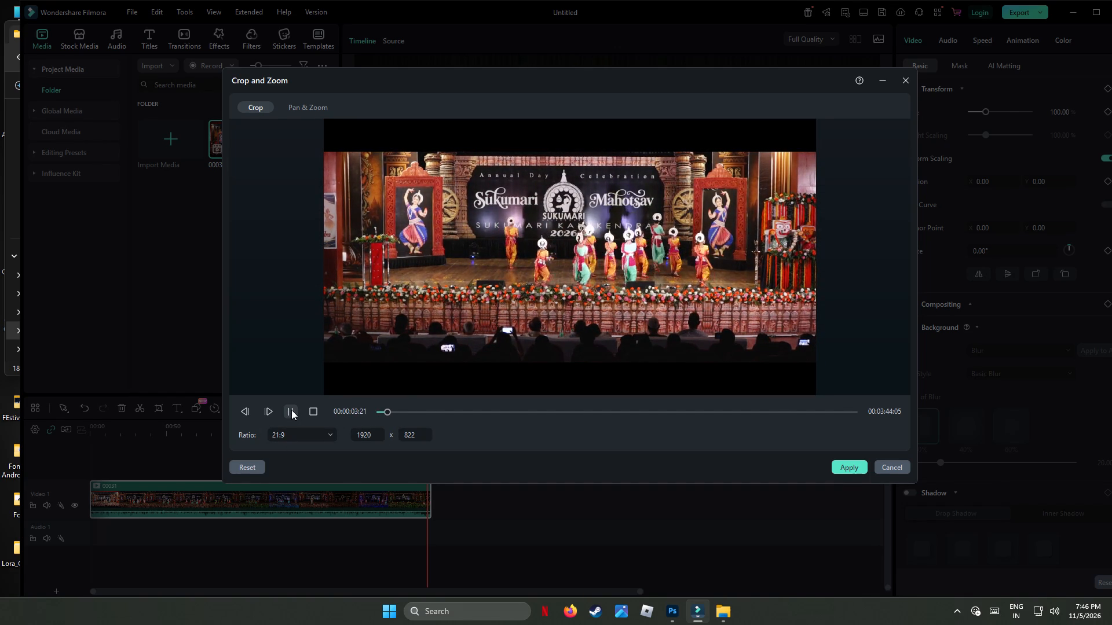
click(291, 410)
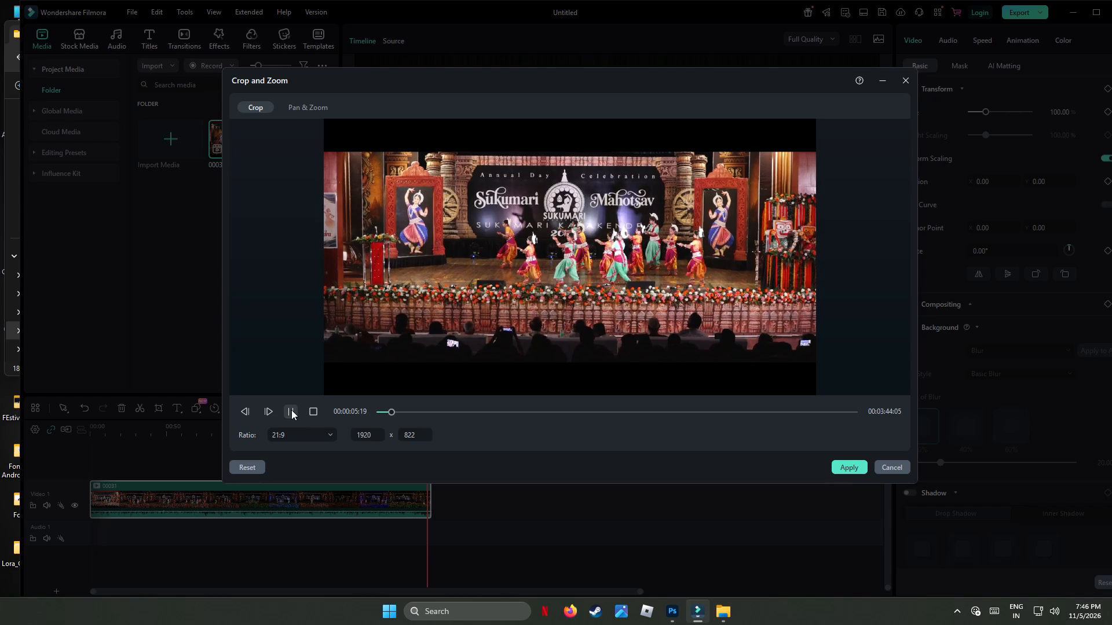
drag(615, 274, 620, 247)
click(287, 409)
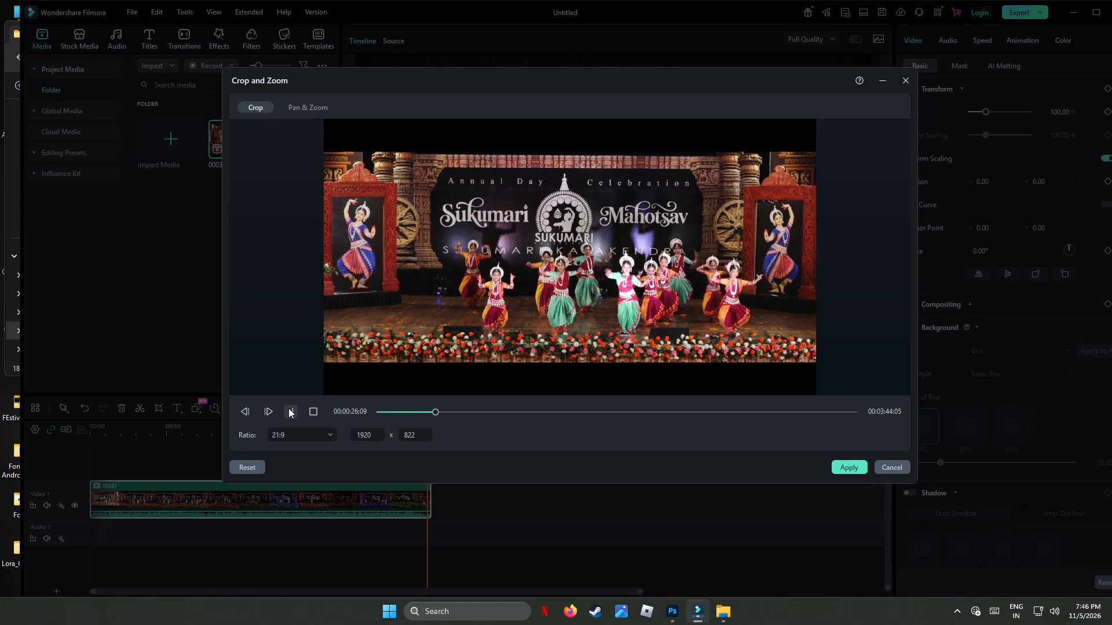
drag(437, 413, 447, 410)
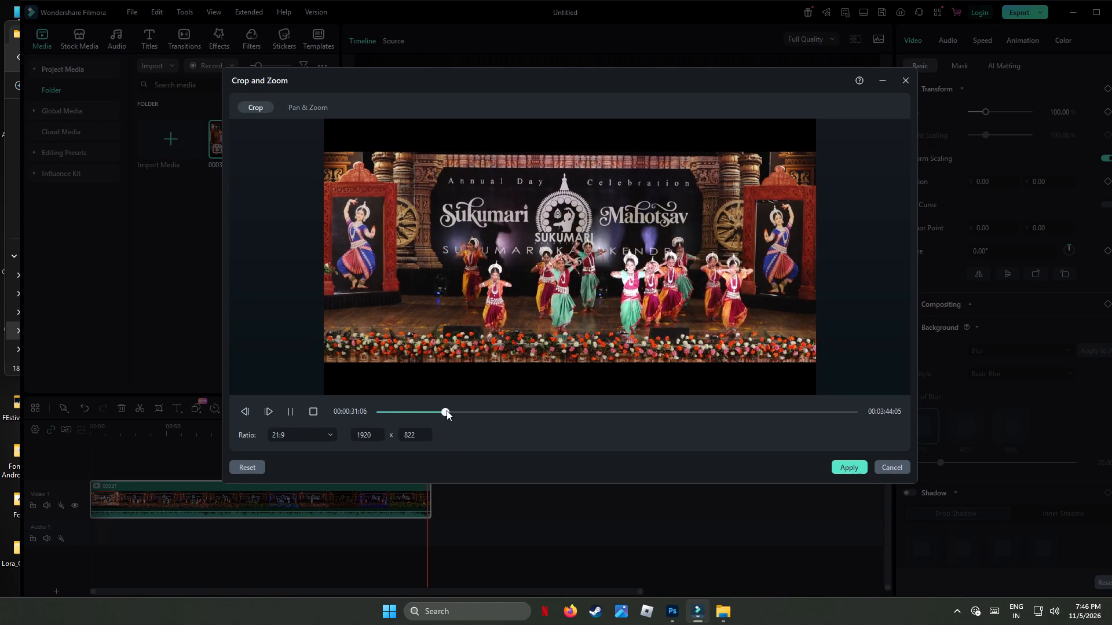
drag(447, 410, 522, 415)
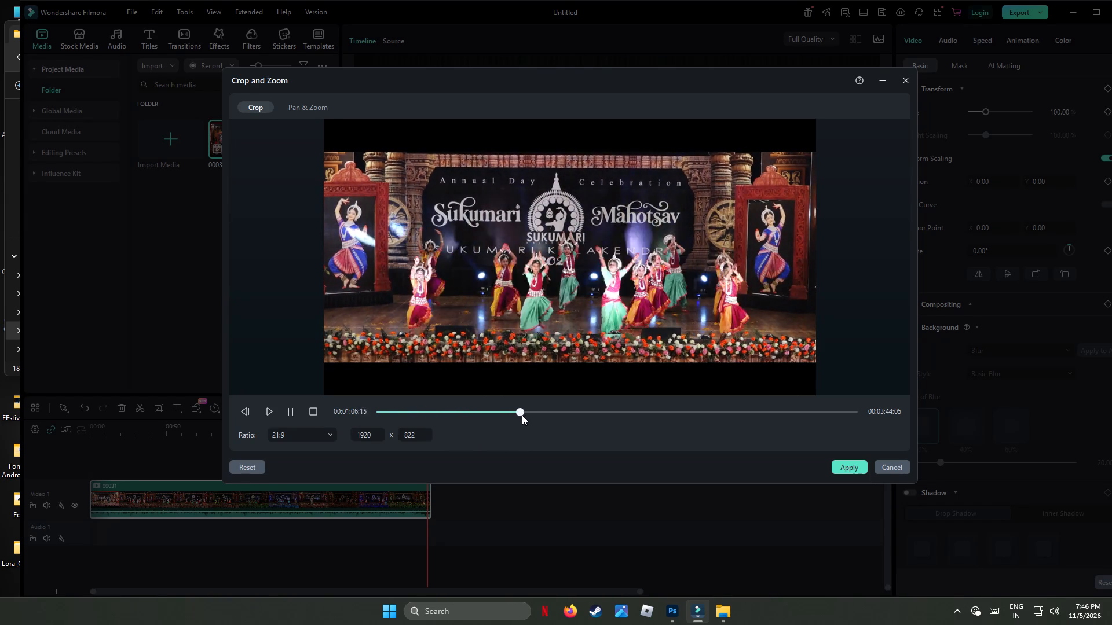
drag(522, 415, 624, 417)
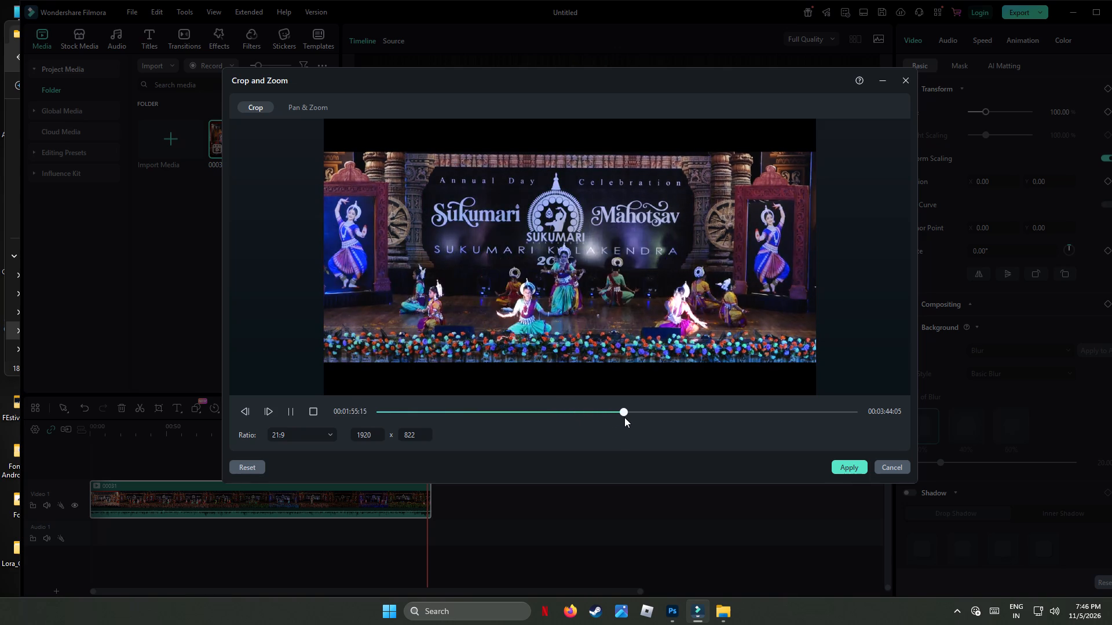
drag(624, 417, 847, 423)
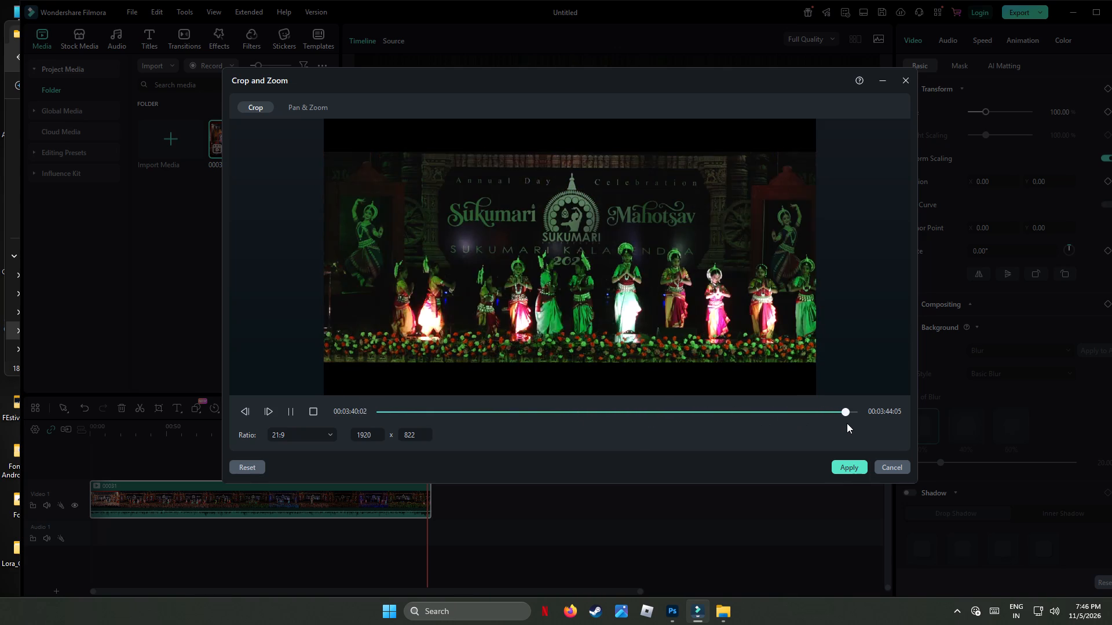
drag(847, 423, 867, 428)
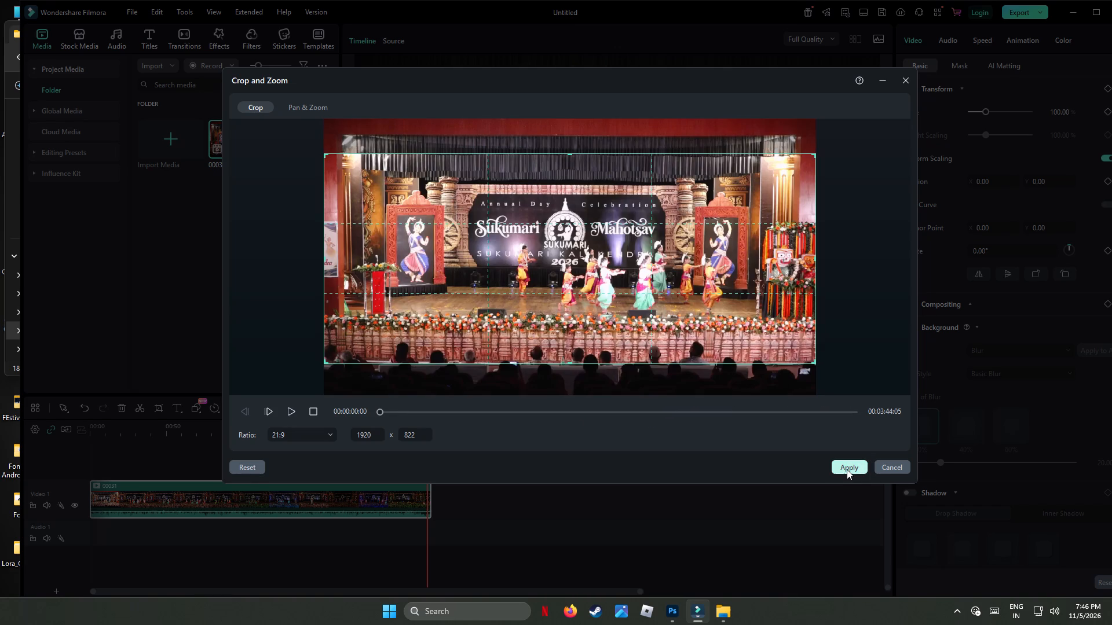
click(847, 469)
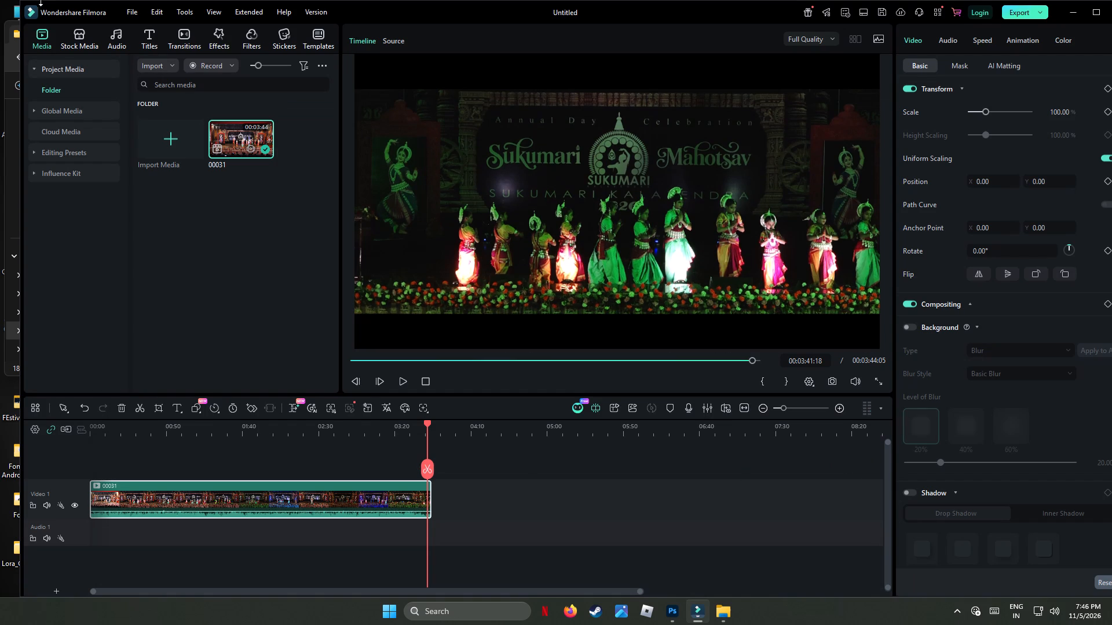
Change the project's aspect ratio to 21:9 (Cinema).
double_click(155, 12)
click(155, 12)
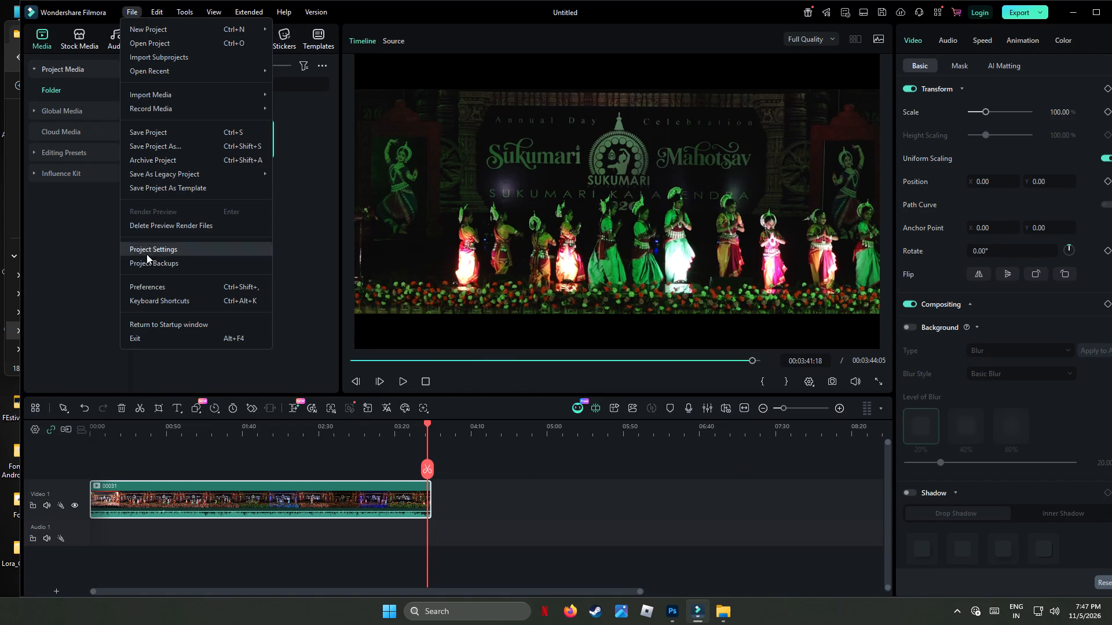
click(155, 248)
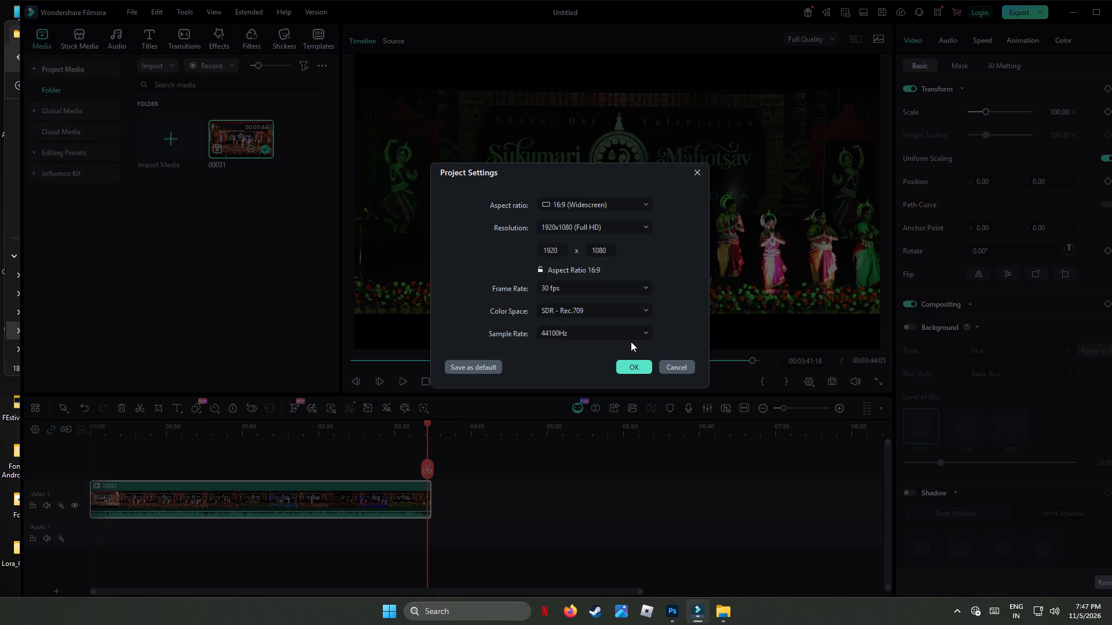
click(646, 206)
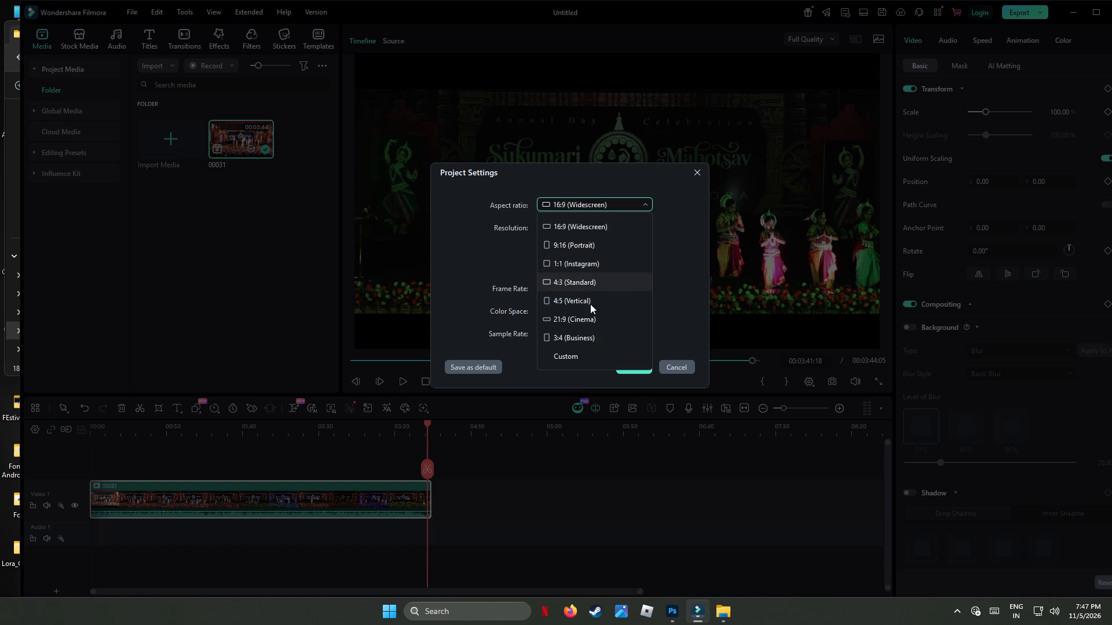
click(591, 321)
click(631, 366)
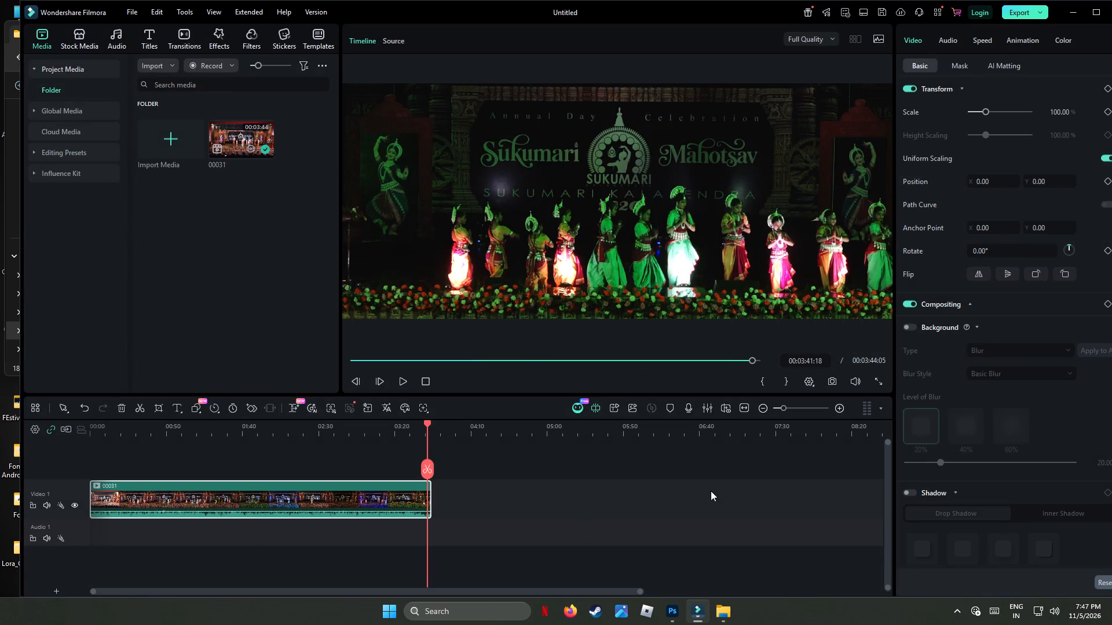
Play the opening of the cropped video in full screen to check the framing, then return to the editor with playback paused.
click(872, 376)
key(space)
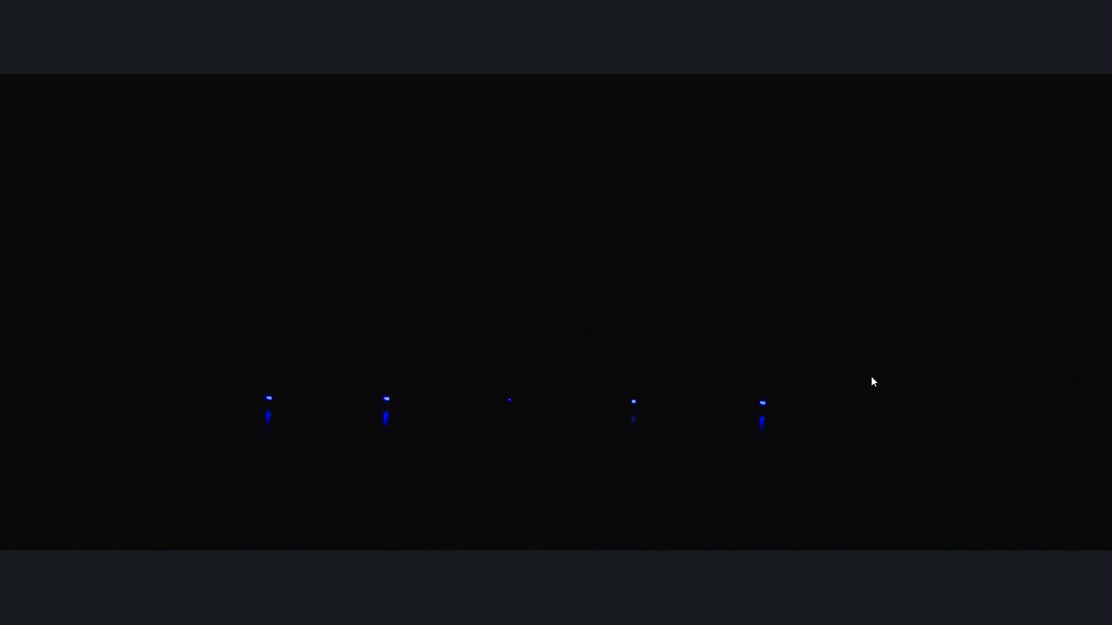
key(space)
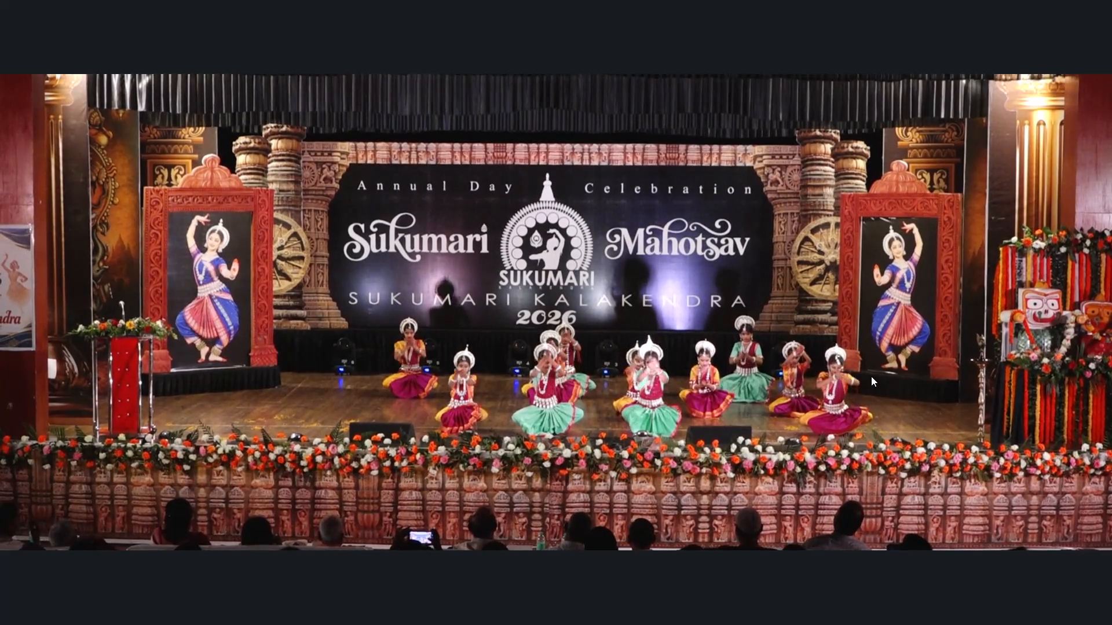
key(Escape)
key(space)
key(space)
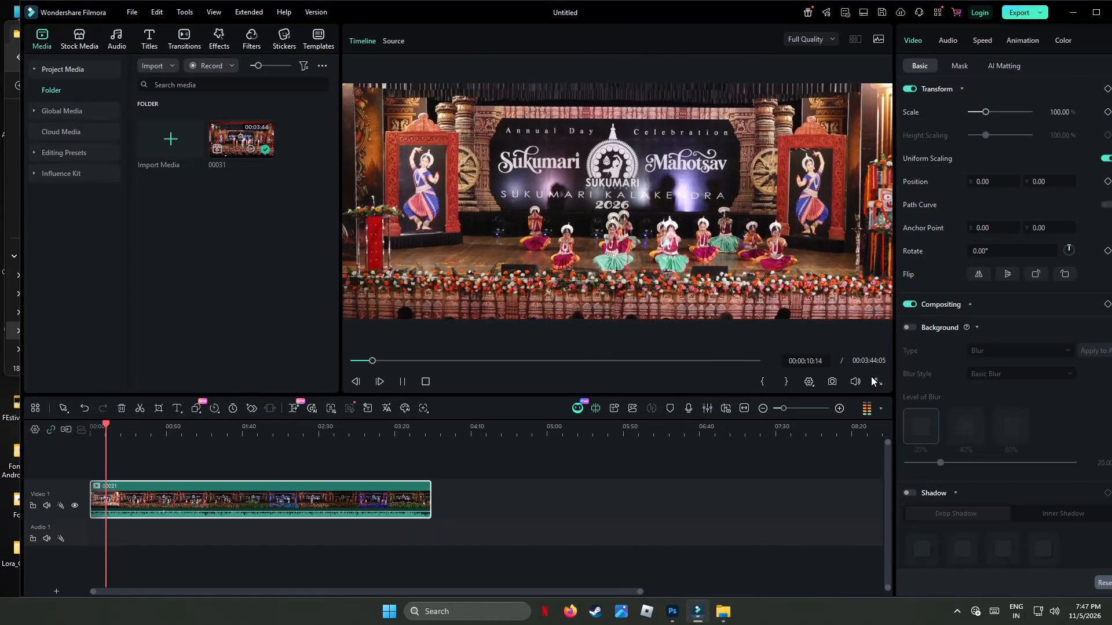
key(space)
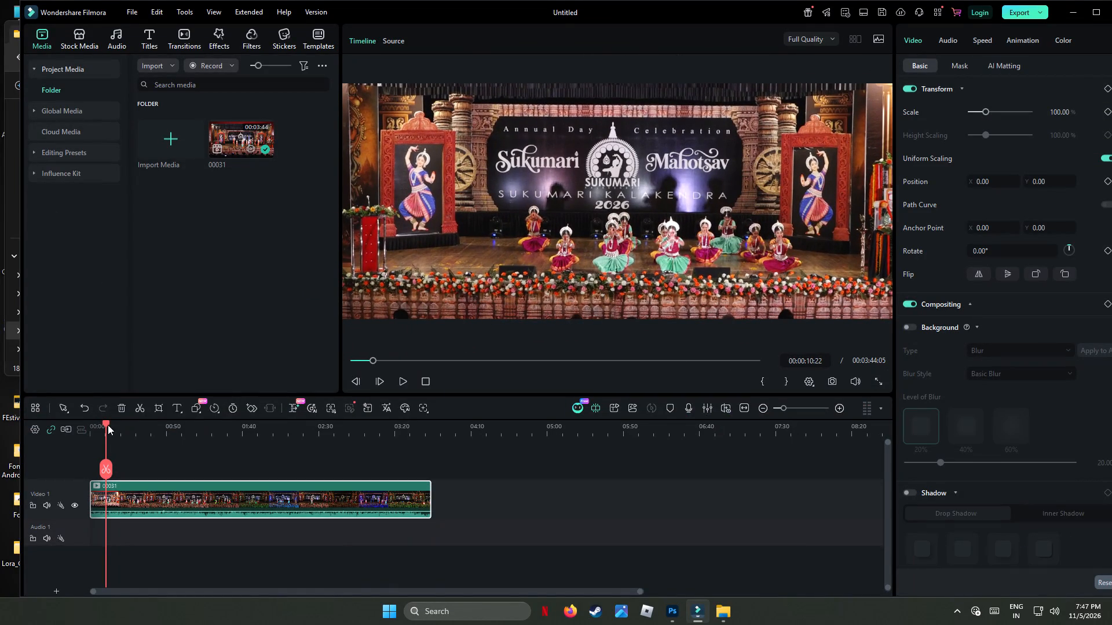
Add the Fade Single Track transition to the start of clip 00031 on the Video 1 track.
drag(108, 424, 34, 422)
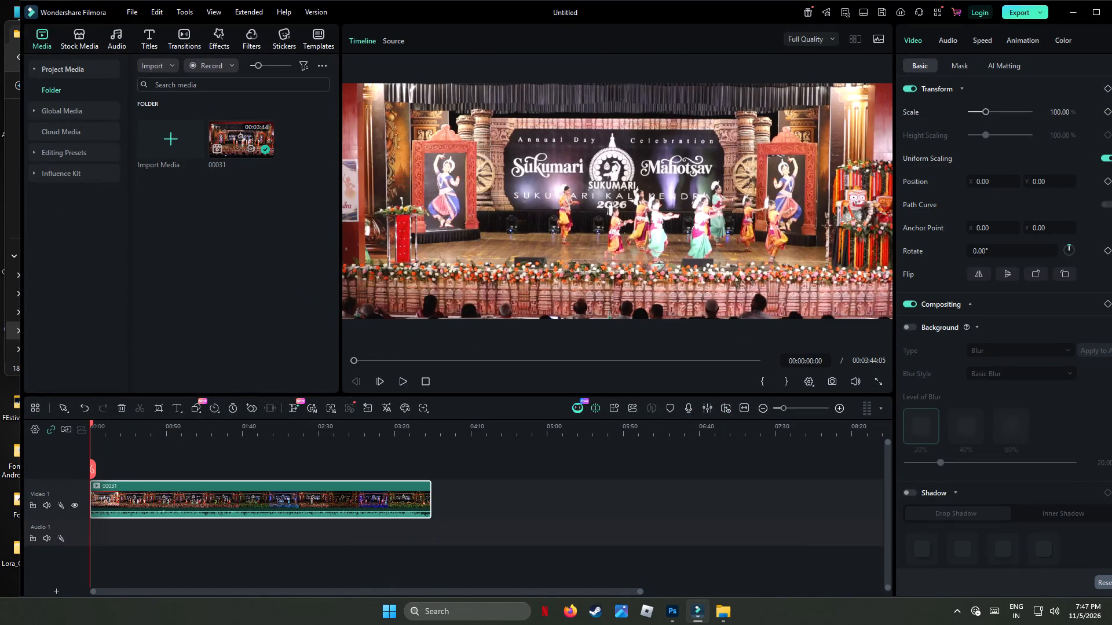
click(181, 35)
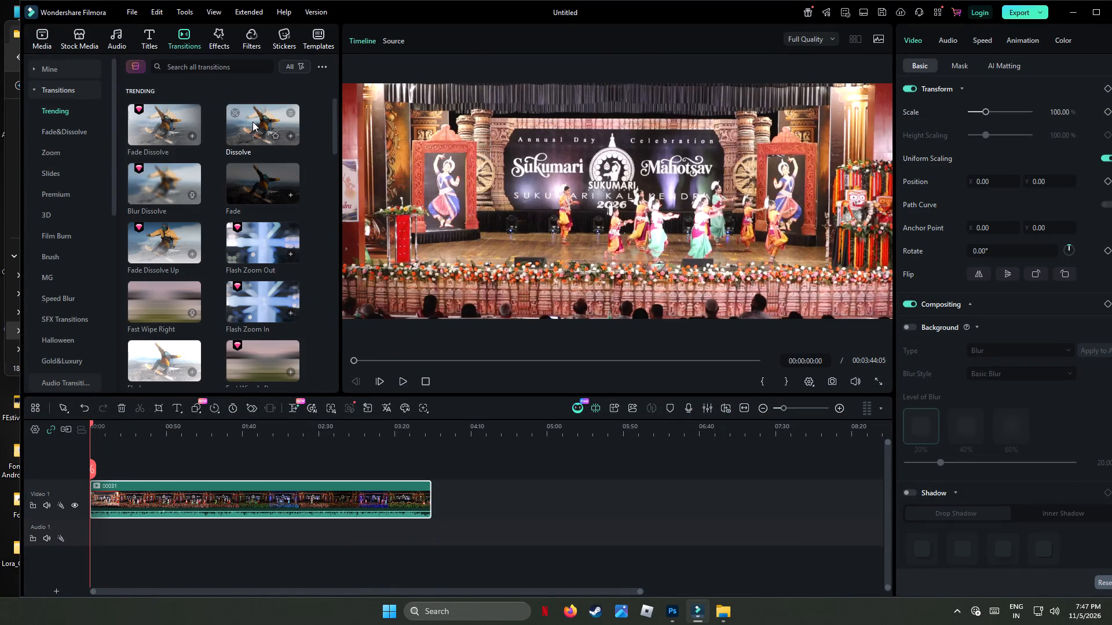
click(253, 122)
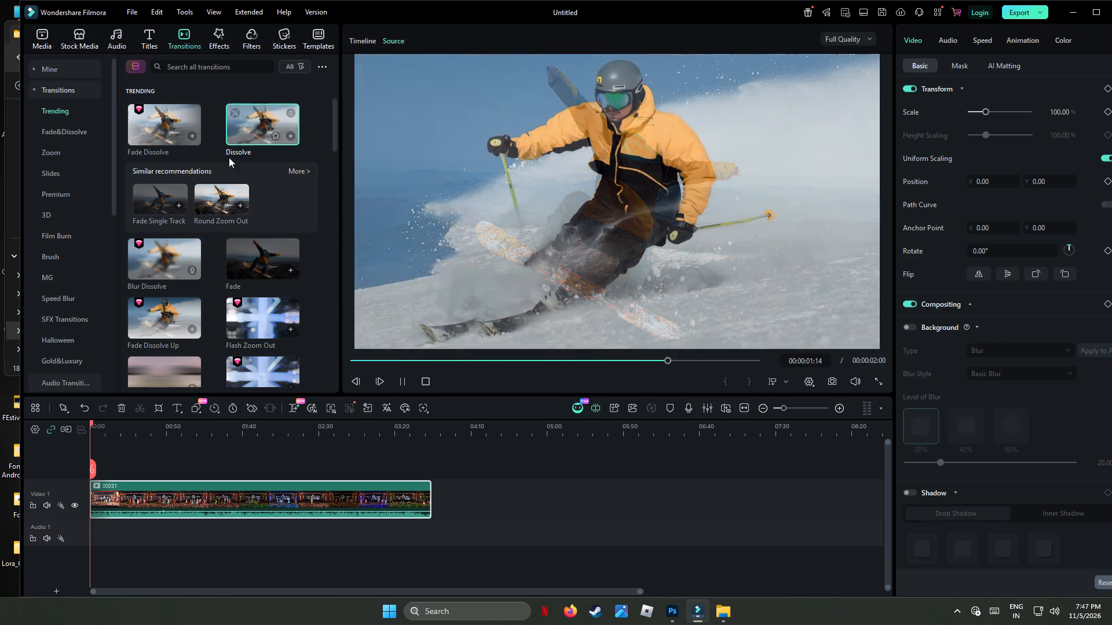
click(152, 200)
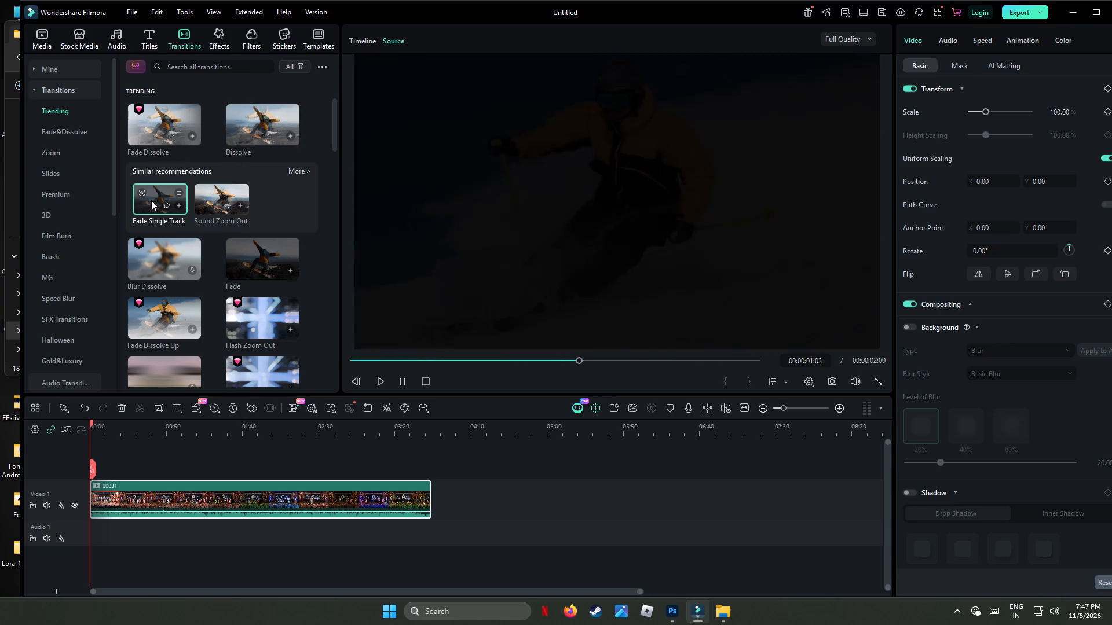
drag(151, 200, 88, 499)
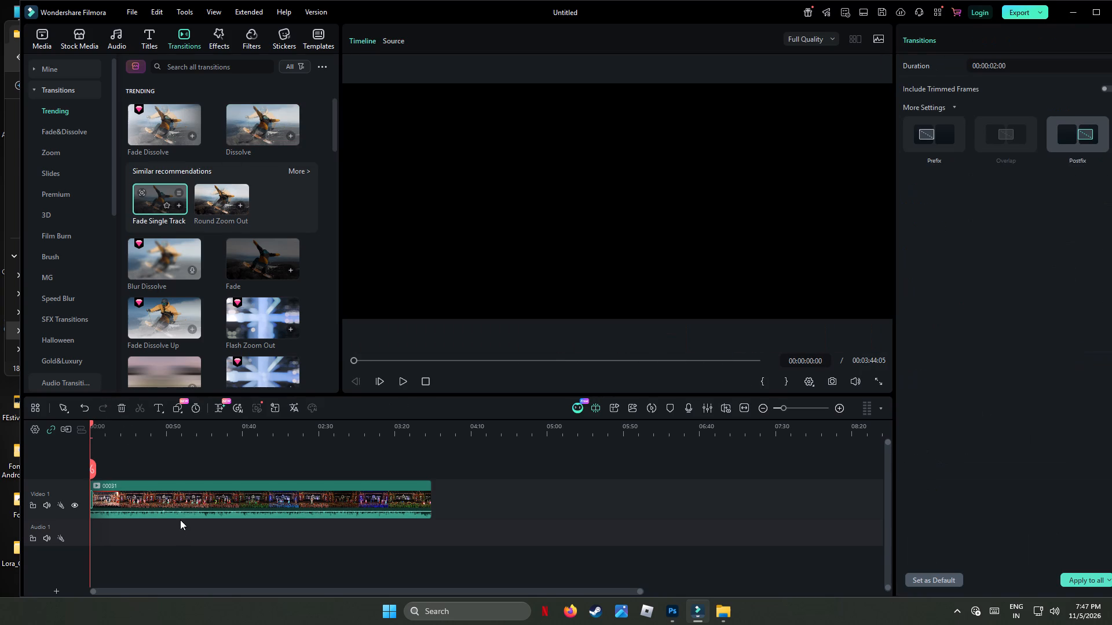
Preview the opening fade and lengthen the Fade Single Track transition to about 00:00:04:22.
click(407, 378)
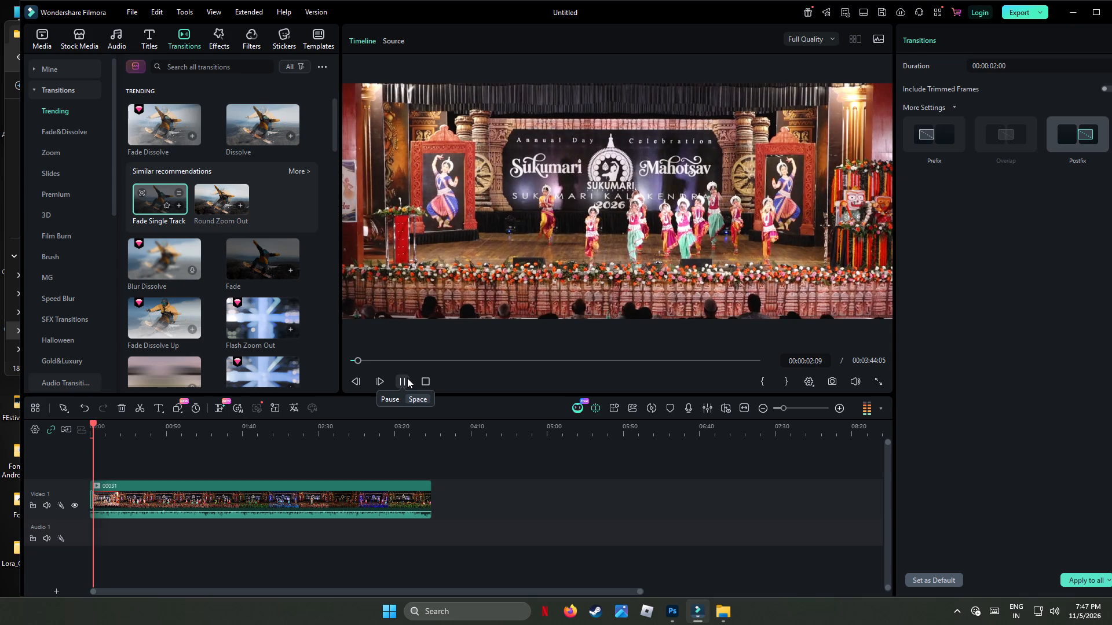
click(407, 378)
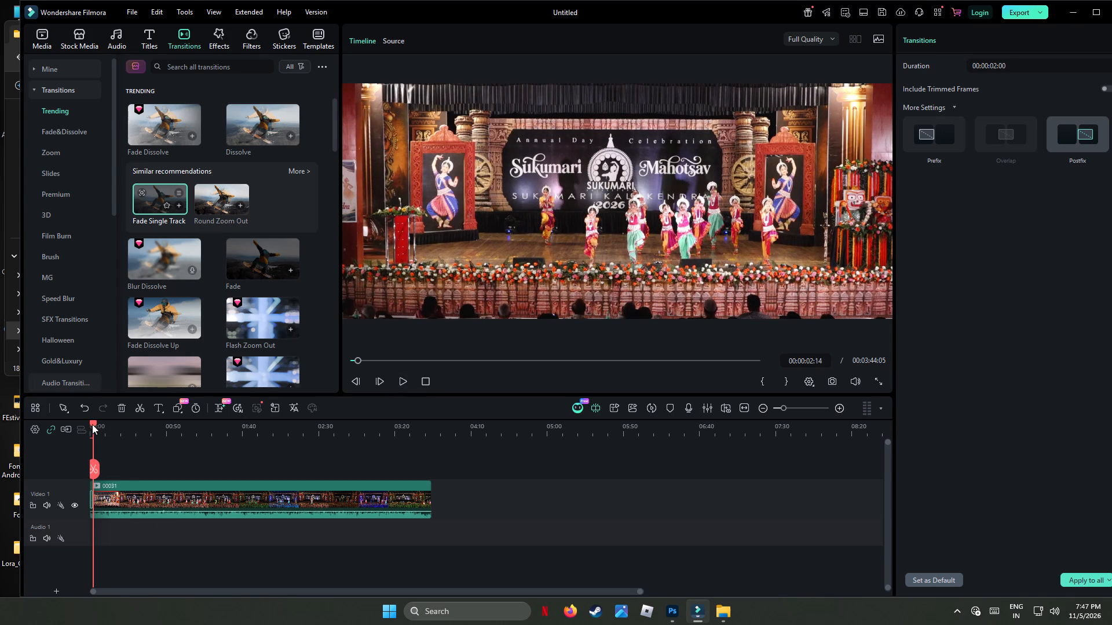
drag(92, 424, 49, 423)
drag(124, 431, 385, 410)
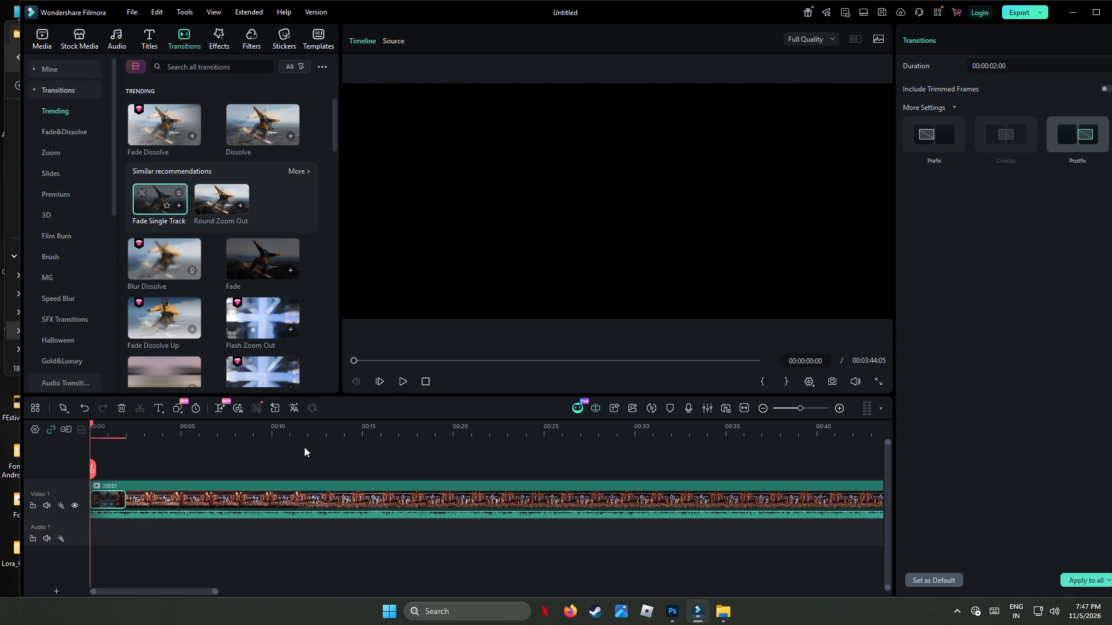
drag(125, 502, 175, 498)
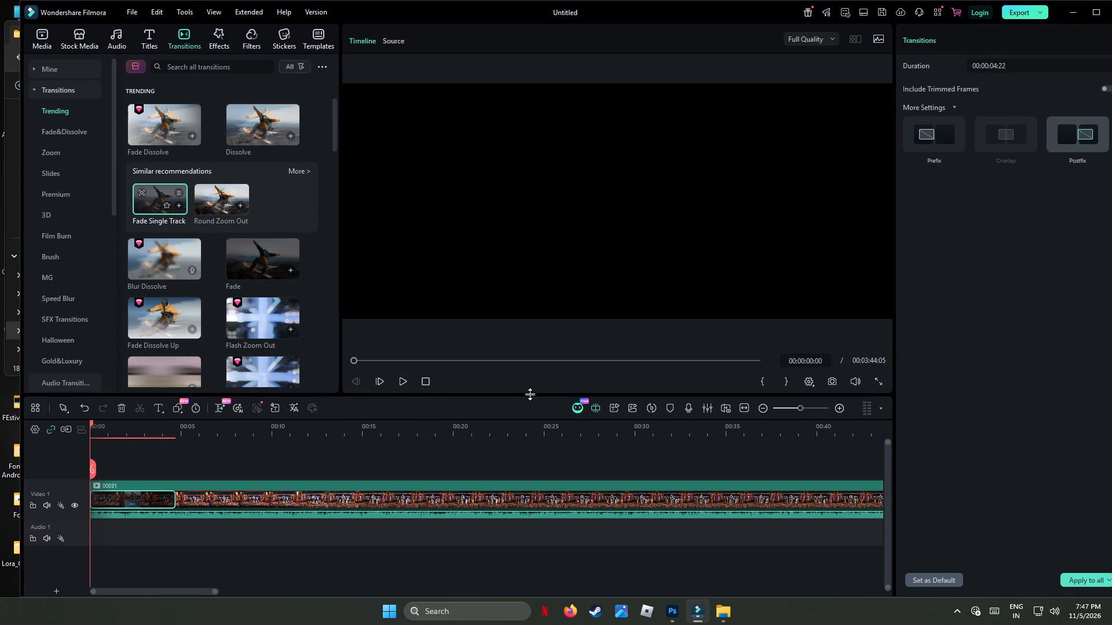
Play the opening fade from the start of the timeline to check the lengthened transition, ending with playback paused.
click(403, 382)
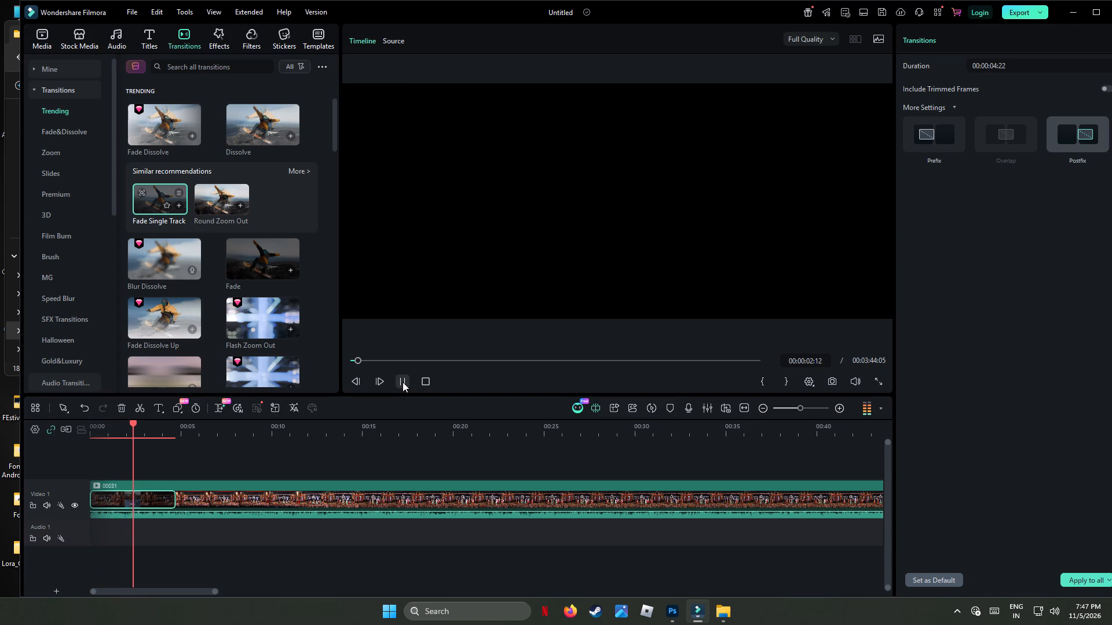
click(398, 381)
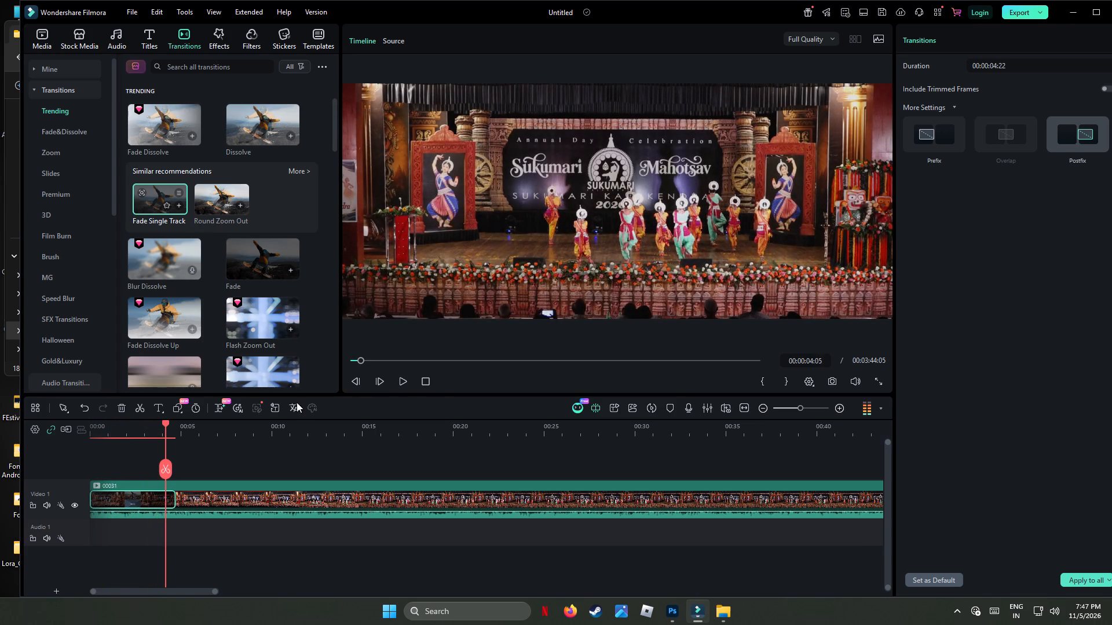
drag(166, 425, 0, 462)
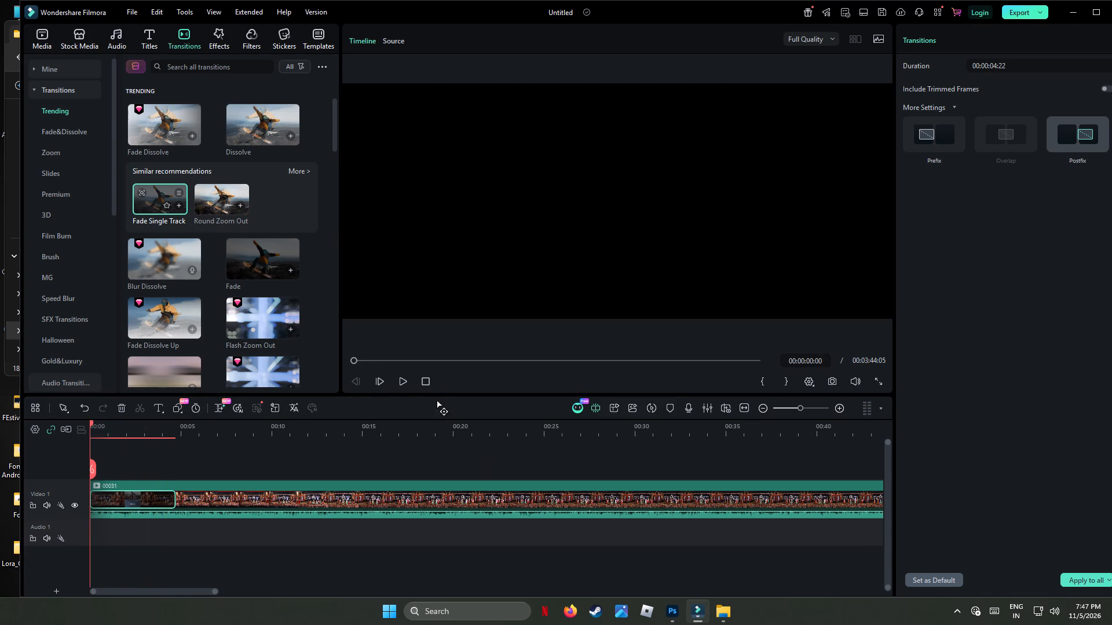
click(401, 379)
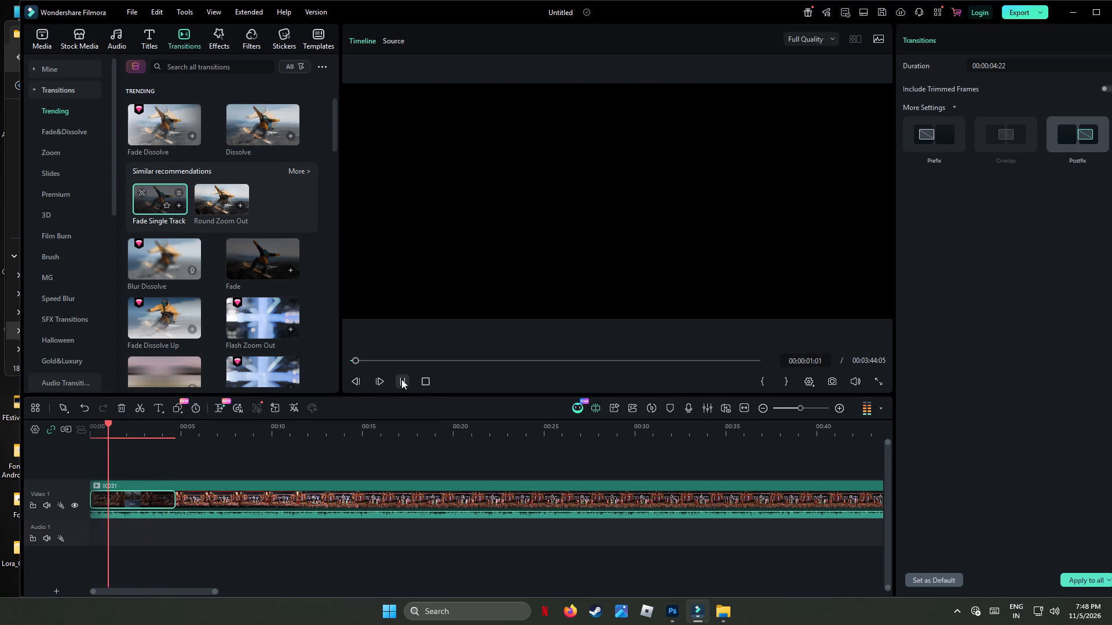
click(401, 379)
Add the Fade Single Track transition to the end of clip 00031 on the Video 1 track.
drag(169, 591, 234, 591)
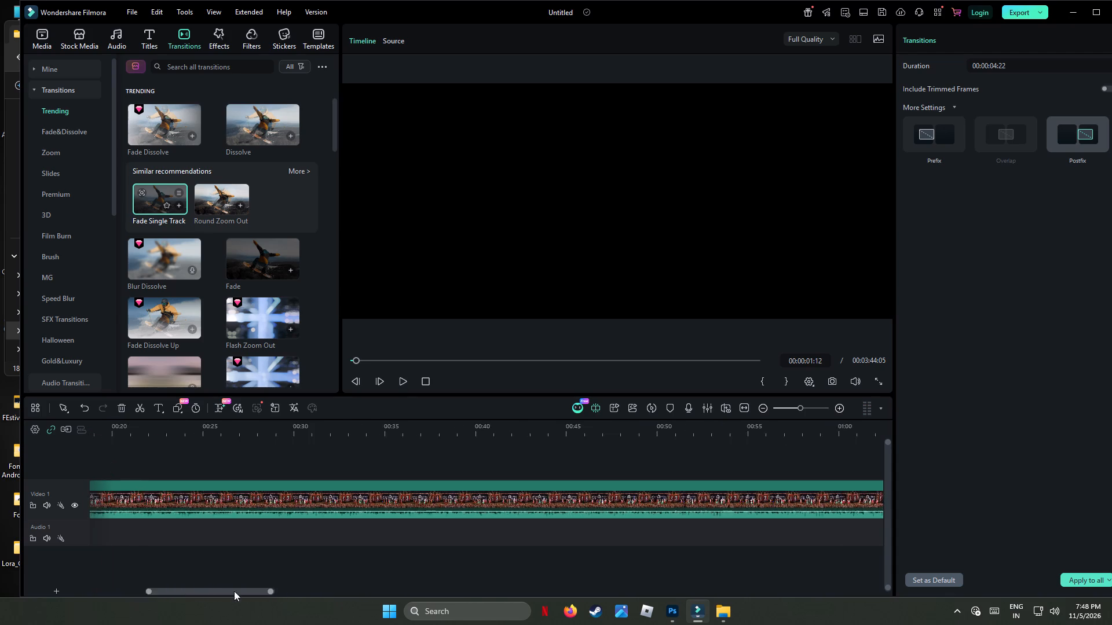
drag(234, 591, 732, 612)
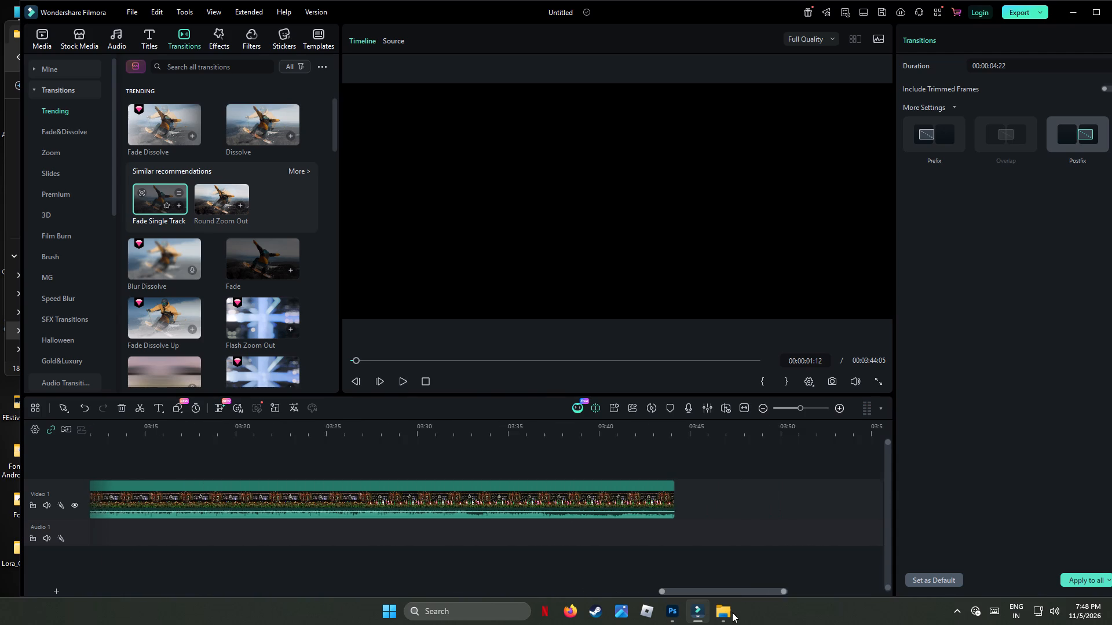
drag(732, 612, 744, 611)
drag(152, 197, 423, 411)
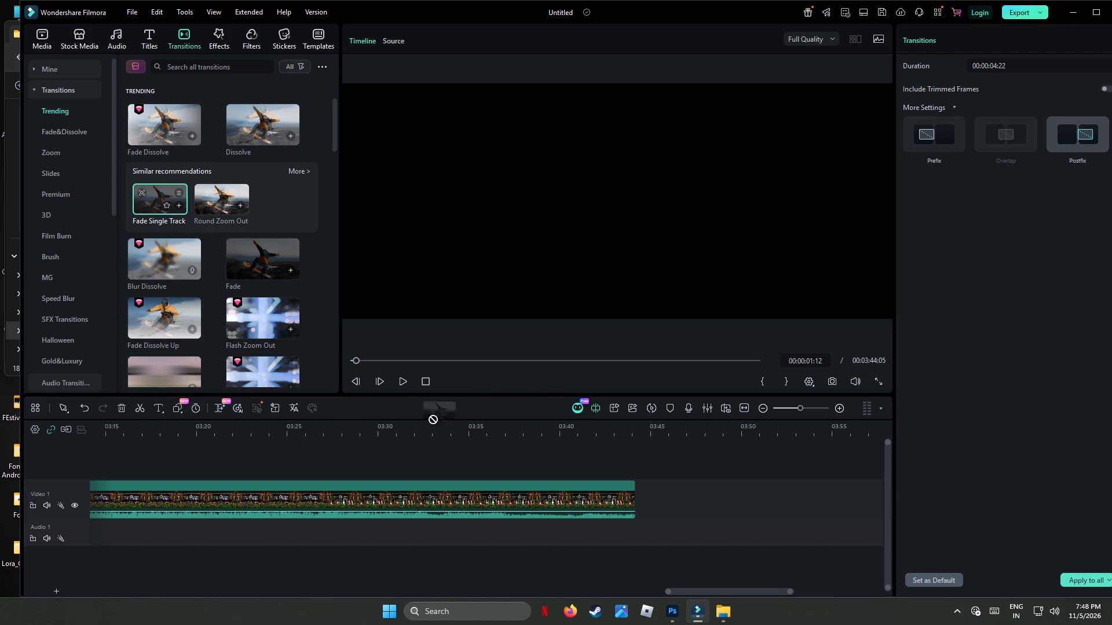
drag(423, 411, 573, 499)
Preview the closing fade, lengthen that transition to about 00:00:03:20, and replay the ending.
click(575, 423)
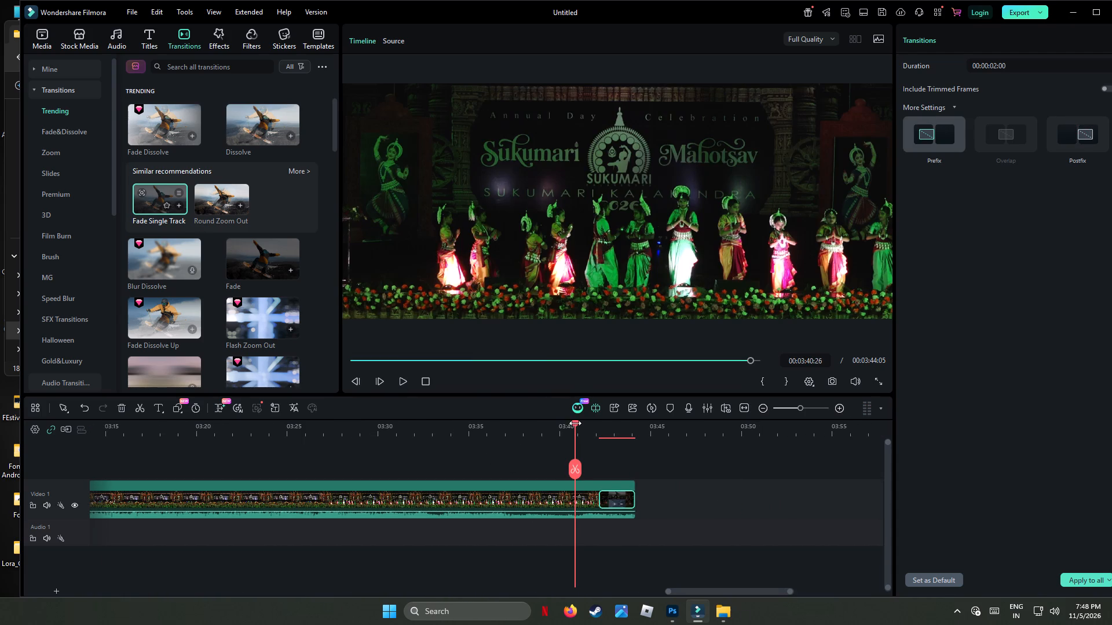
key(space)
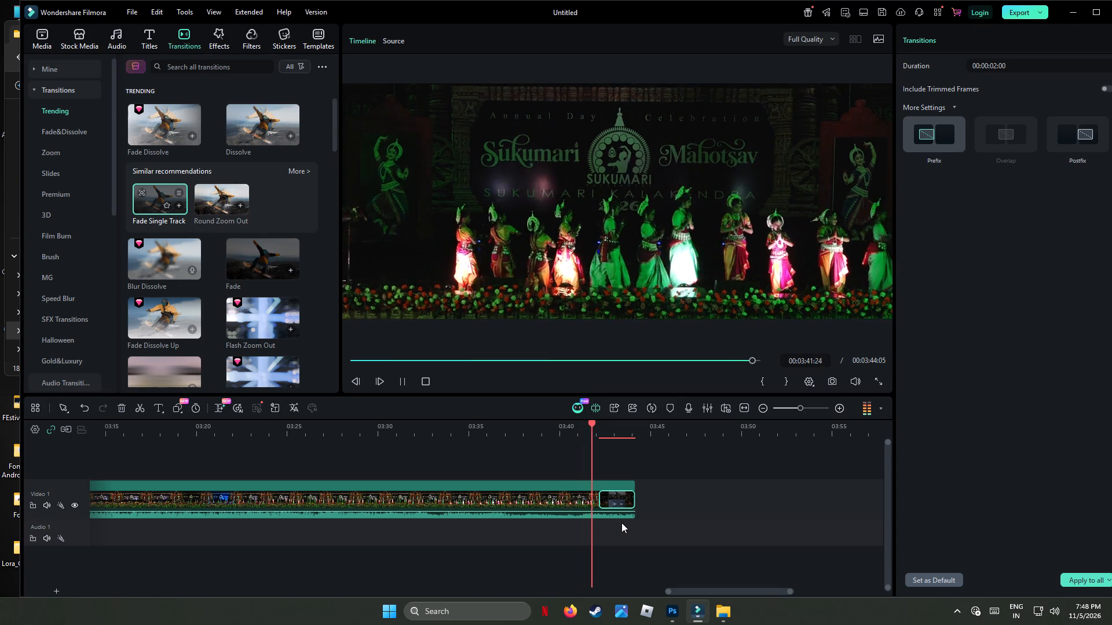
key(space)
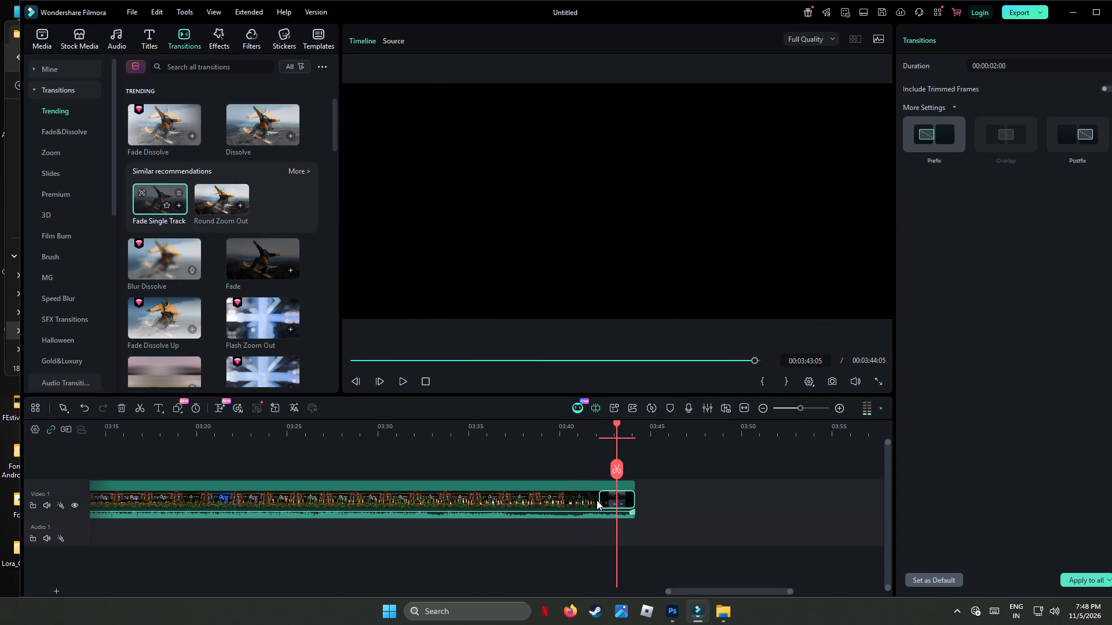
drag(601, 497, 569, 500)
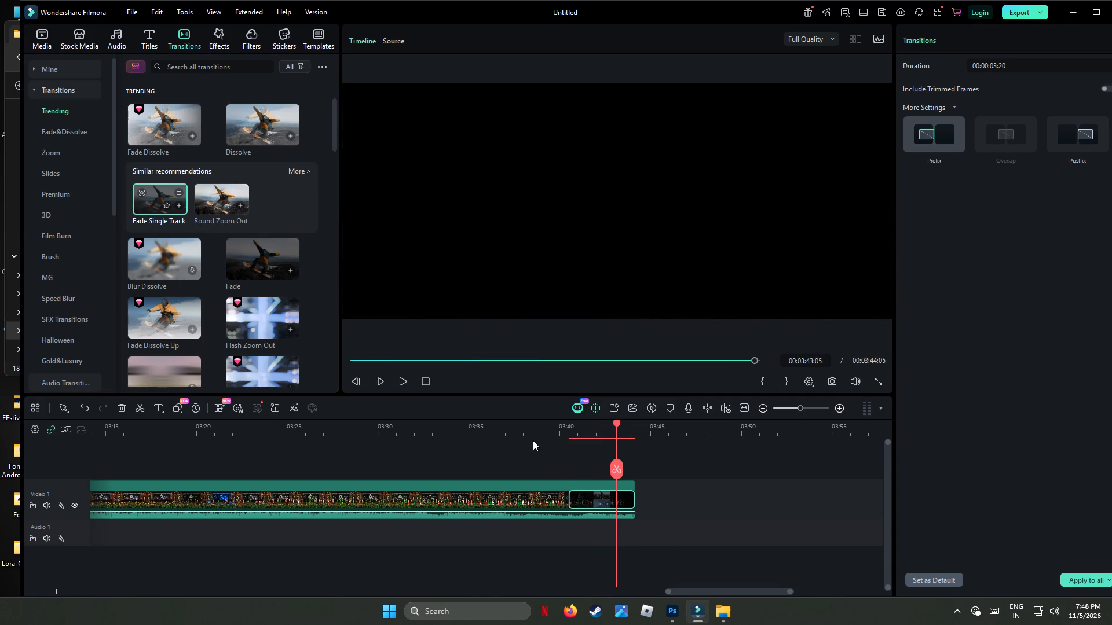
click(536, 432)
key(space)
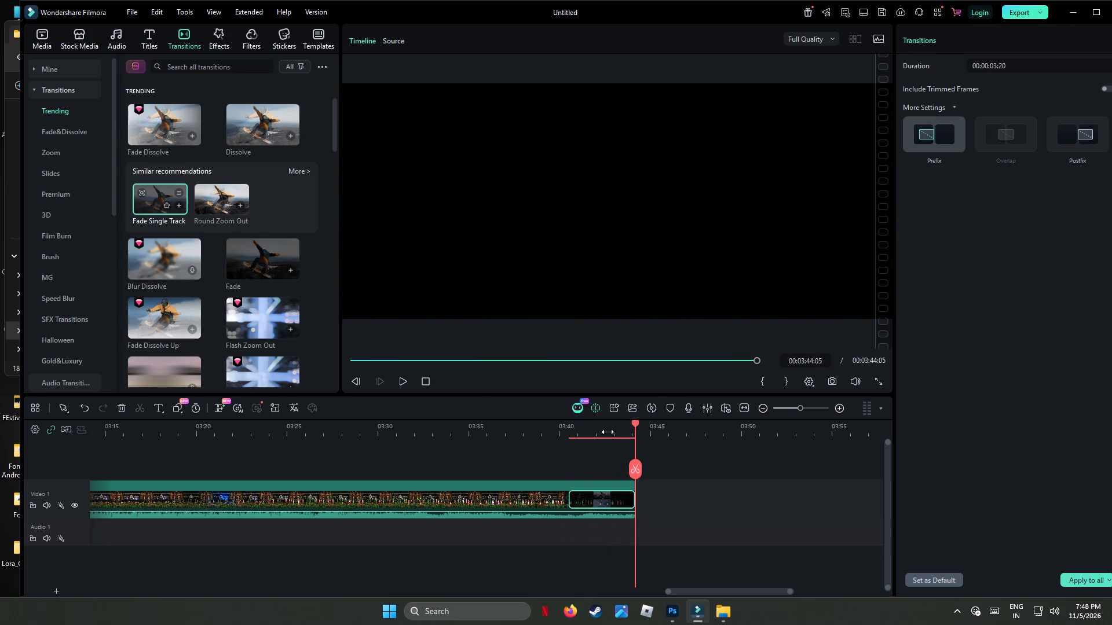
drag(608, 432, 237, 436)
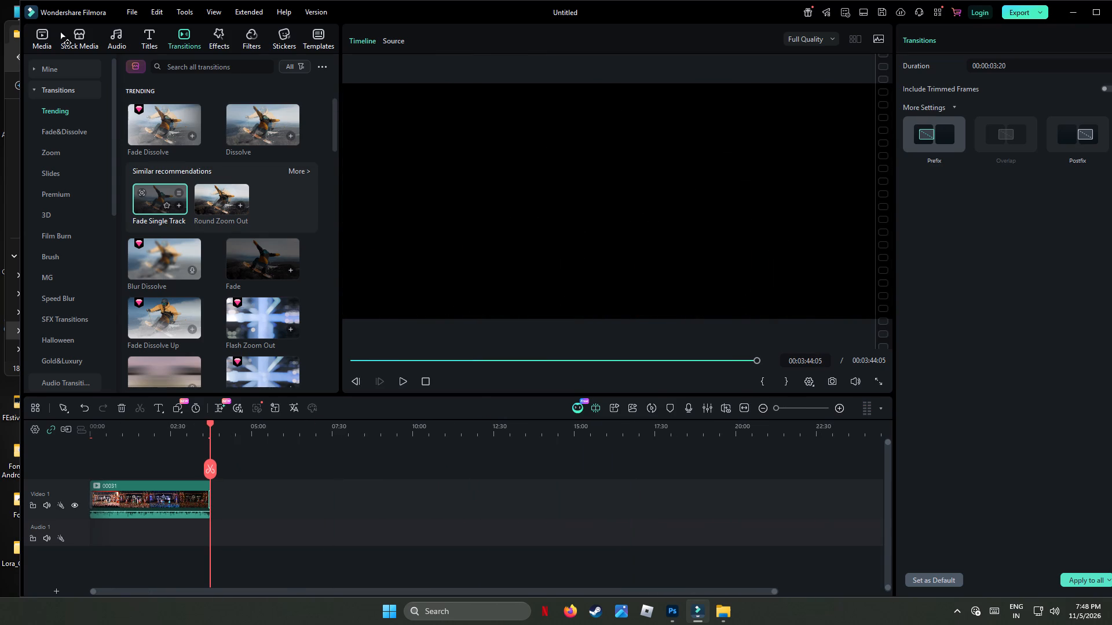
Save the project as Angikam_Gurubandana in the Annual_Function_2026 Project folder.
click(131, 12)
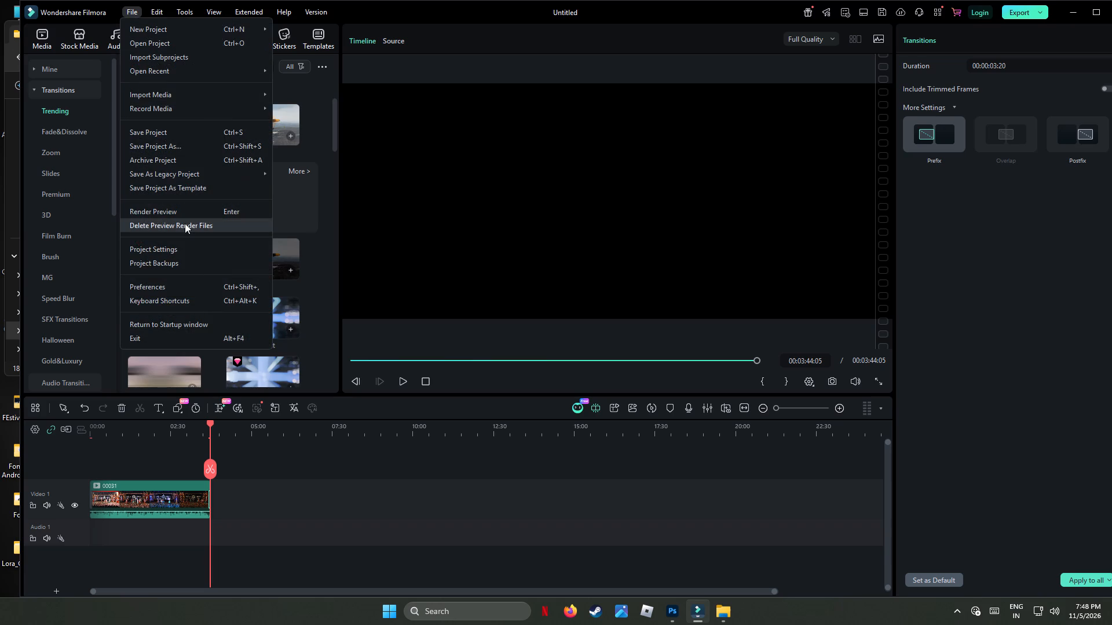
click(171, 133)
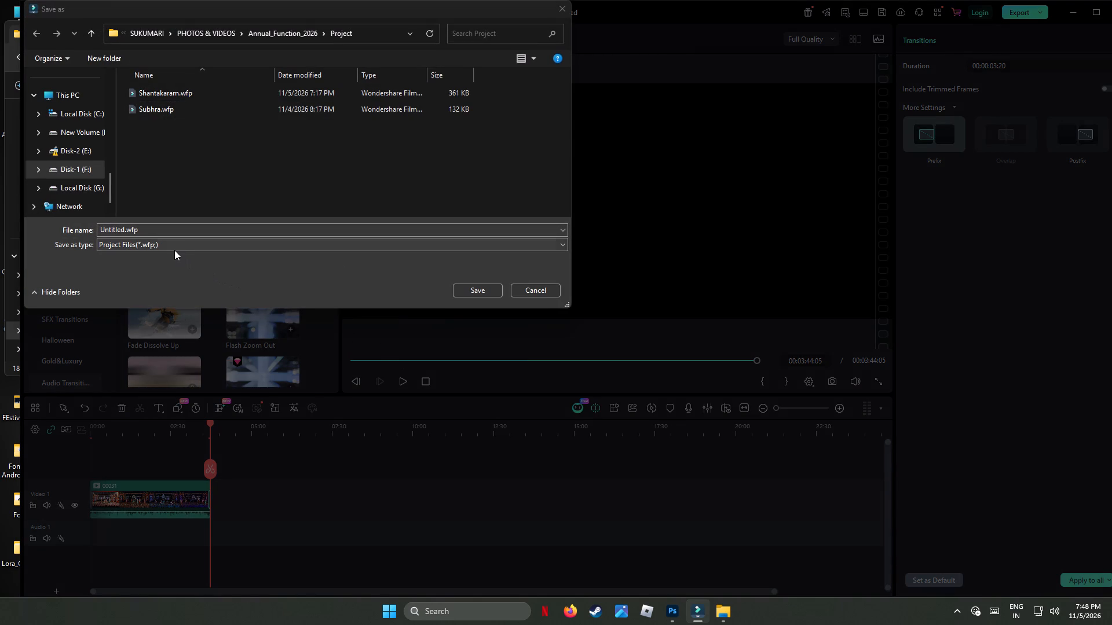
click(147, 227)
drag(147, 226, 0, 227)
text(Shanta)
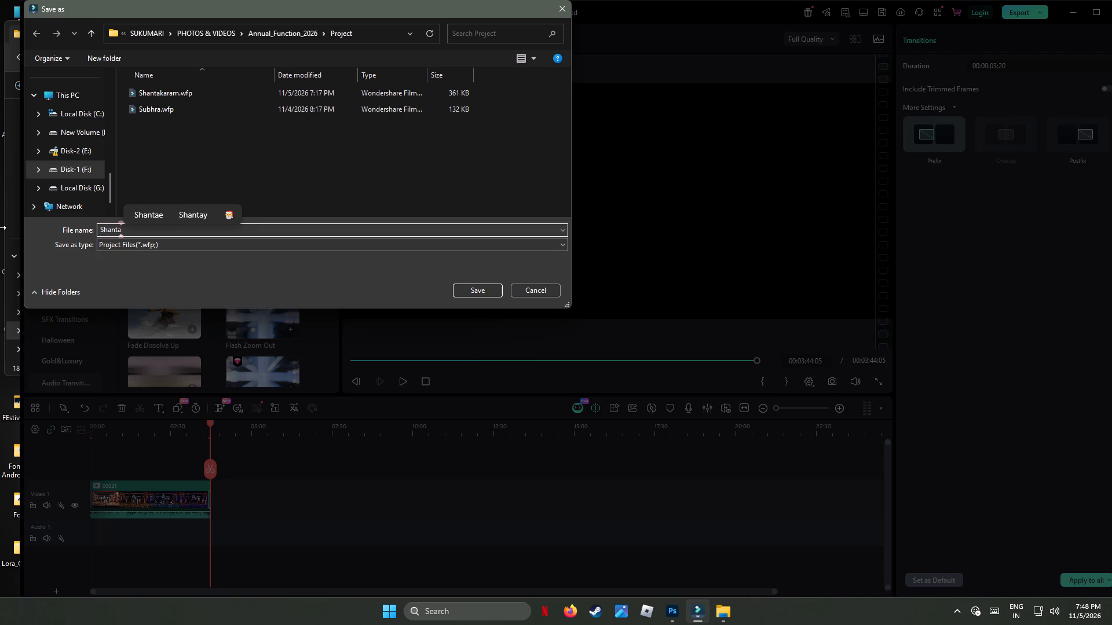
text(karam)
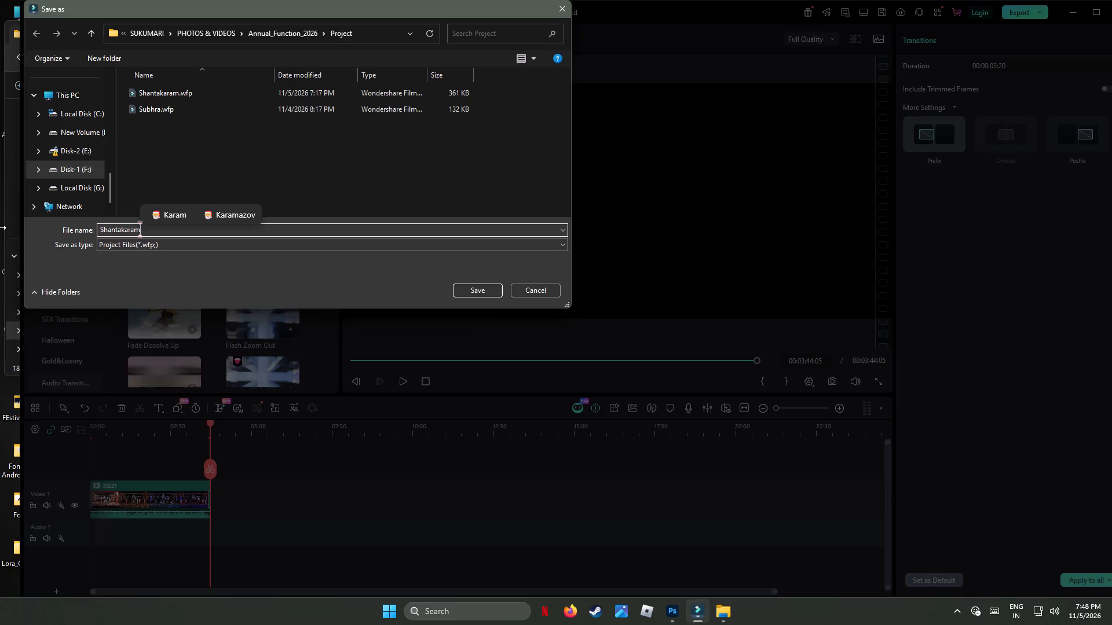
key(BackSpace)
key(BackSpace)
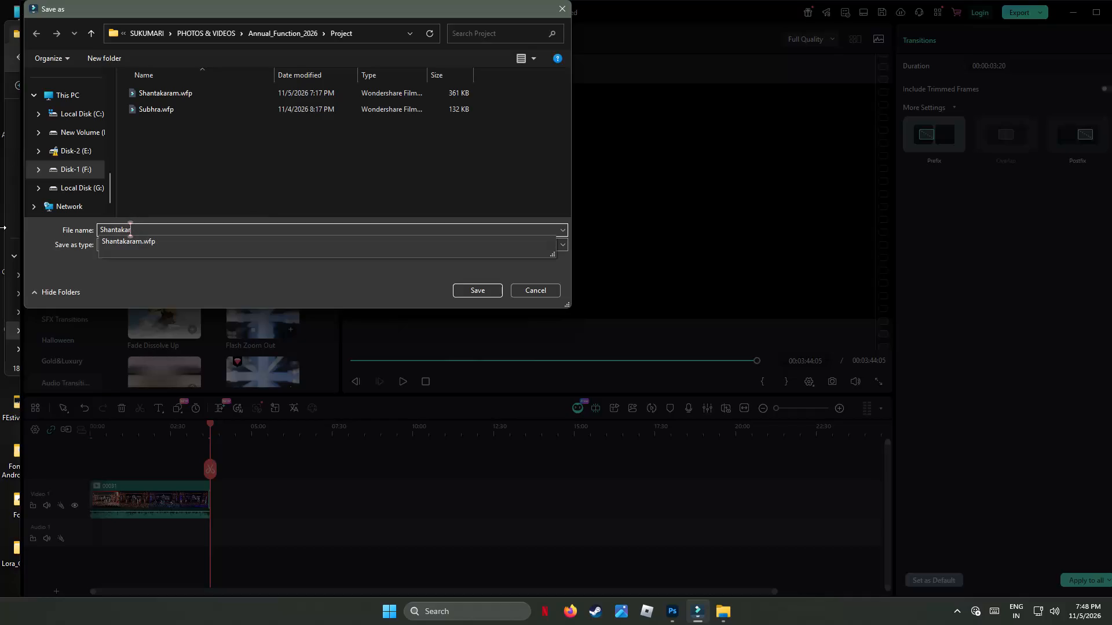
key(BackSpace)
key(BackSpace)
key(BackSpace)
key(BackSpace)
key(BackSpace)
key(BackSpace)
key(BackSpace)
key(BackSpace)
key(BackSpace)
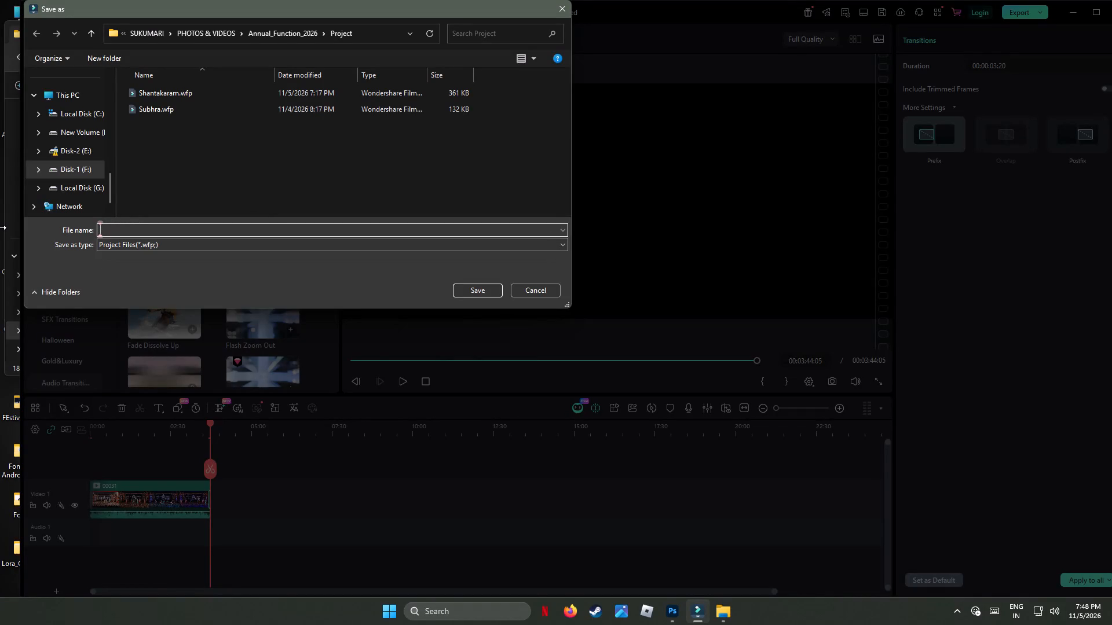
key(shift+a)
key(n)
text(gikam)
text(_Gurubandana)
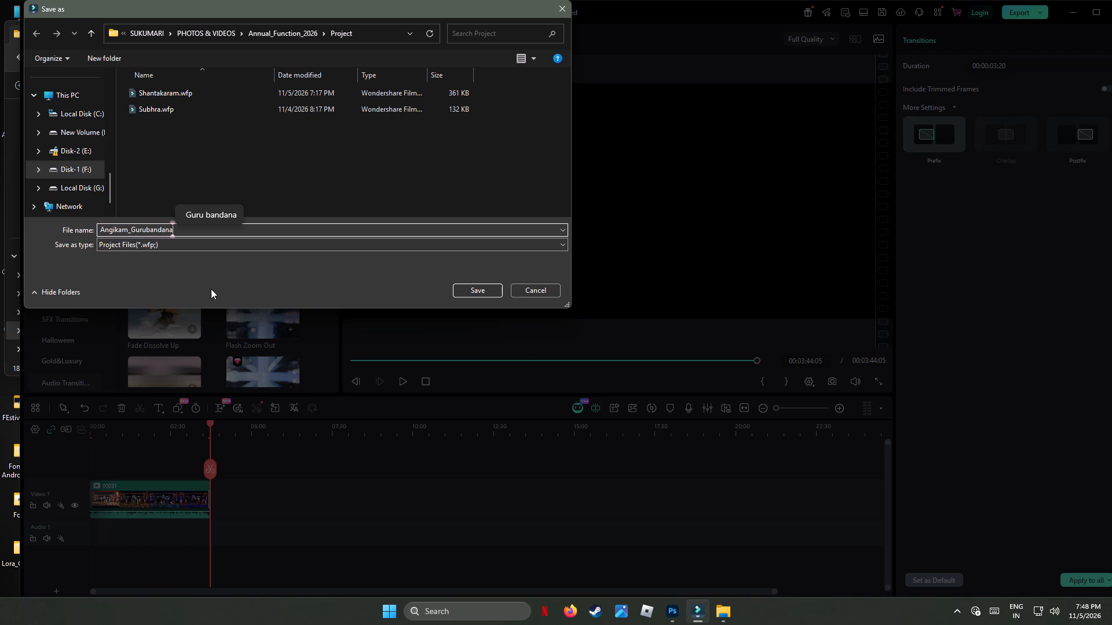
click(218, 281)
click(474, 291)
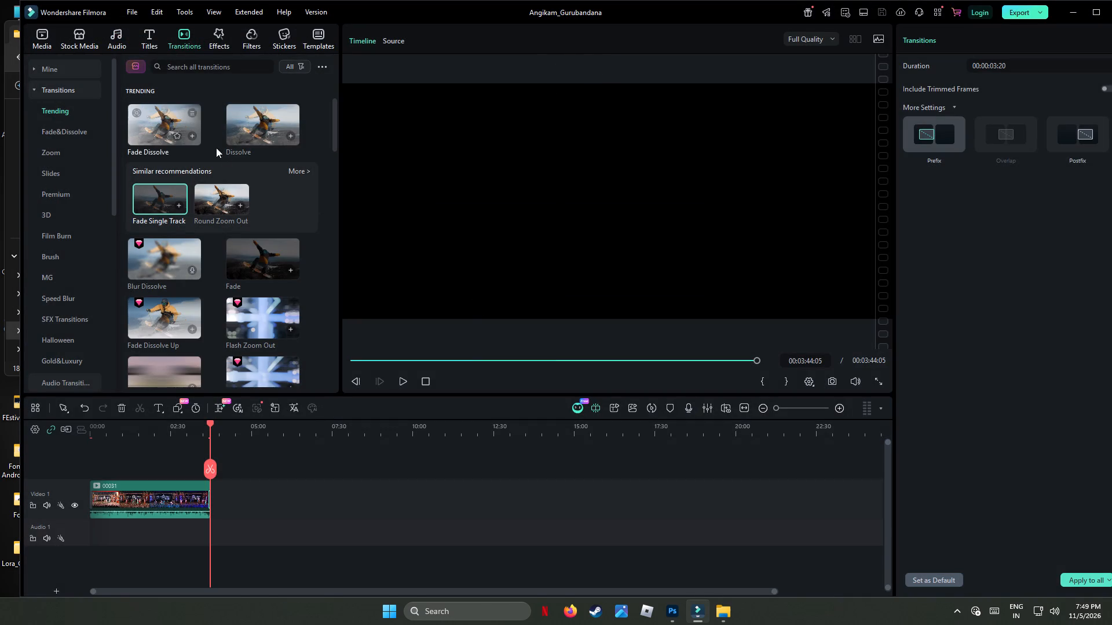
Close the saved project and create a new blank project.
drag(708, 10, 433, 74)
click(846, 77)
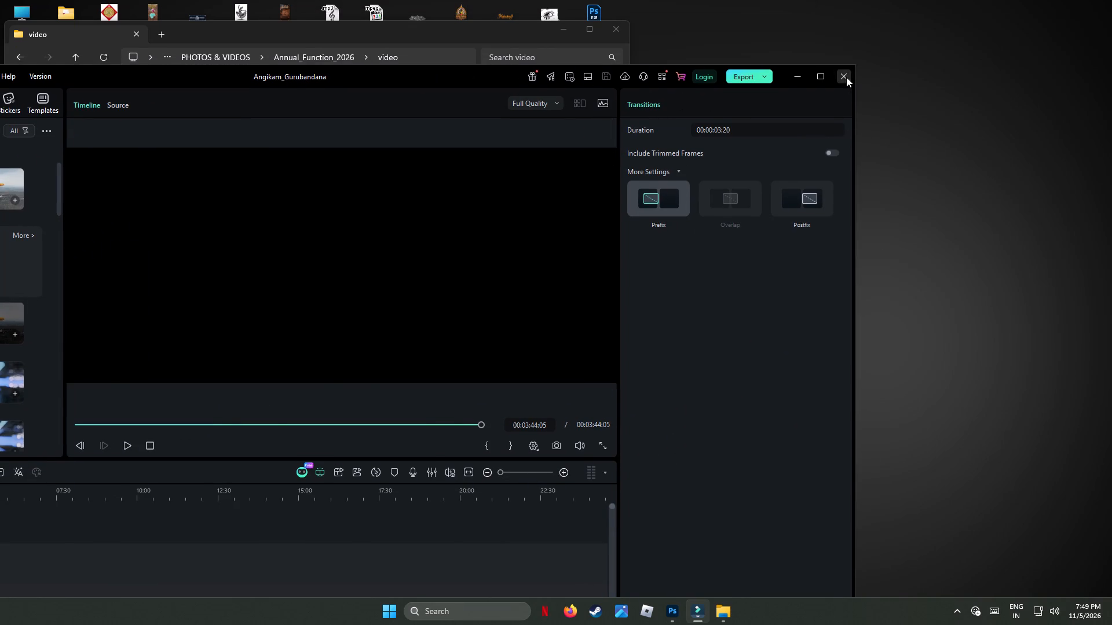
click(559, 191)
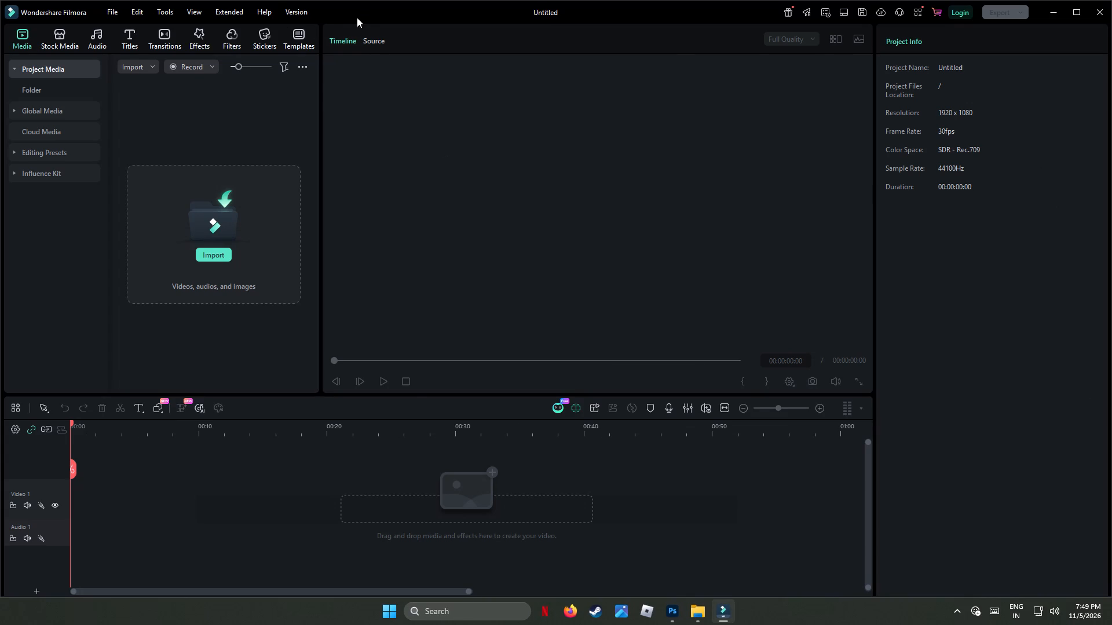
Switch to the video folder in File Explorer, skim clip 00032.MTS in the media player, and close it.
drag(364, 12, 708, 167)
click(438, 32)
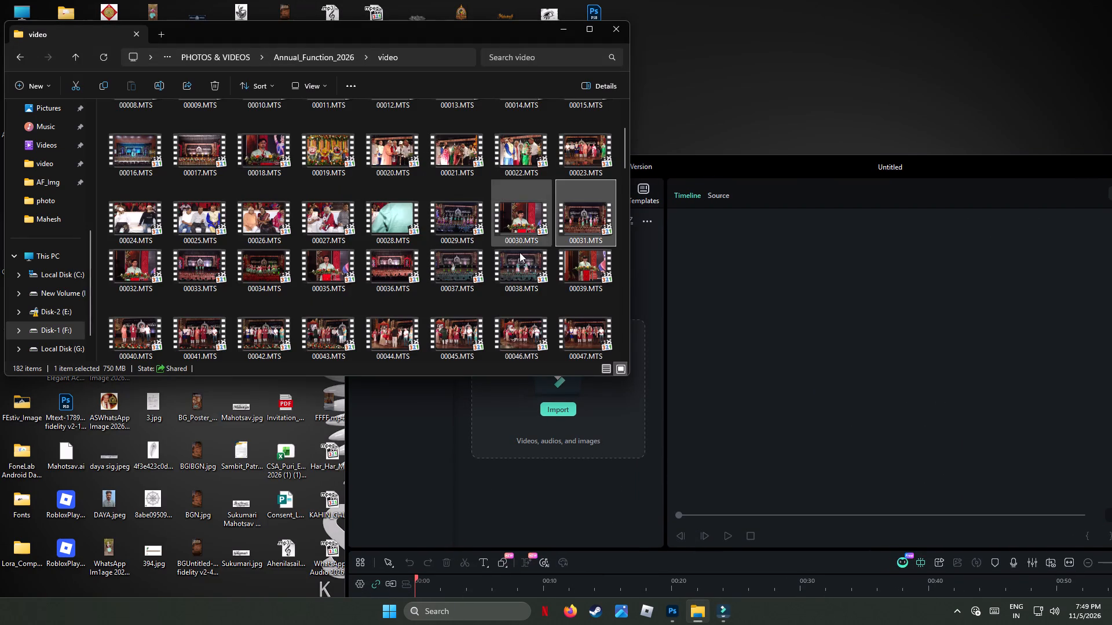
double_click(142, 264)
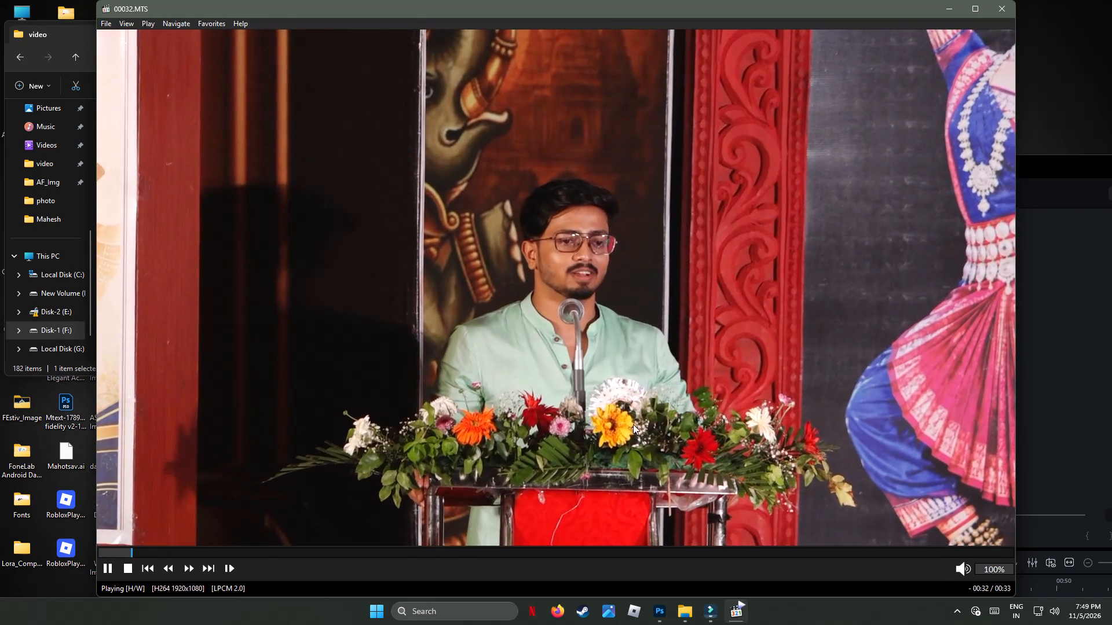
click(983, 554)
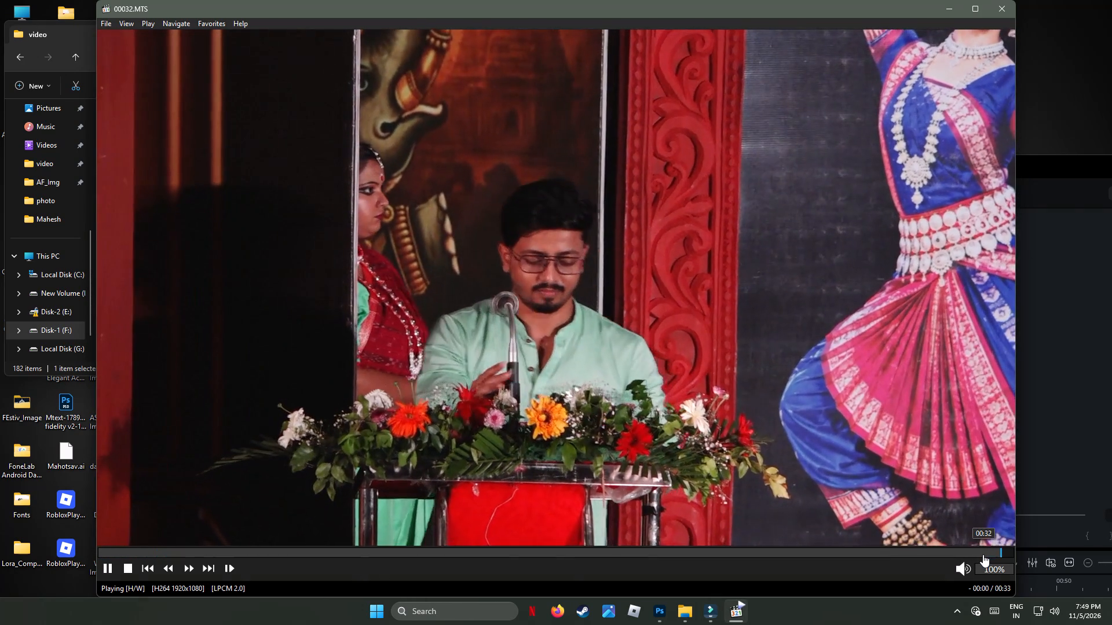
click(997, 3)
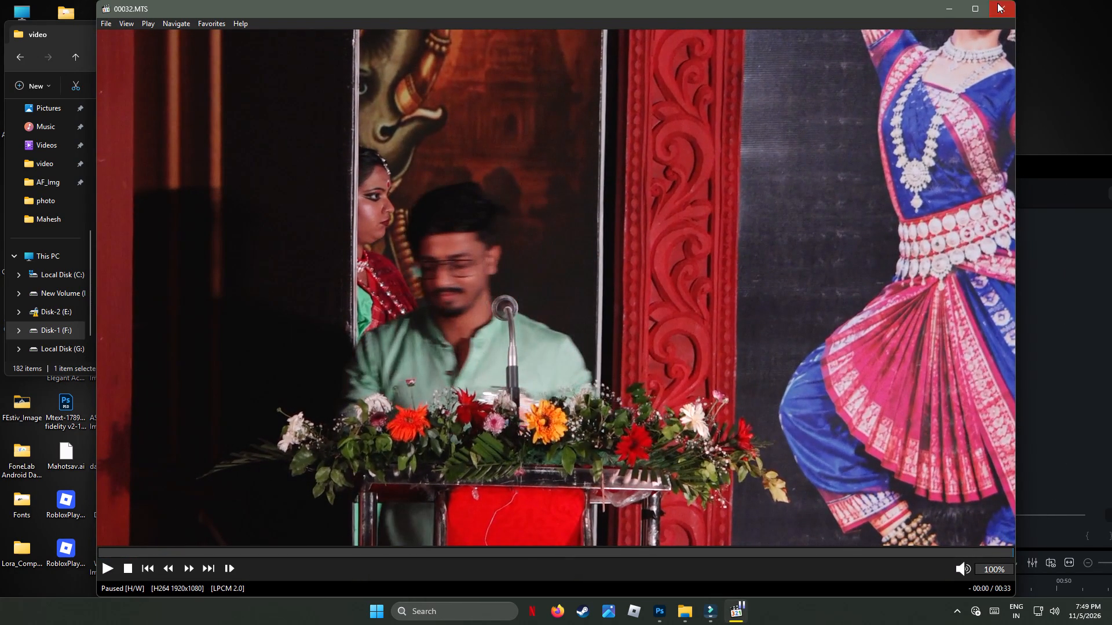
Skim clip 00033.MTS from its opening to near the end to examine the performance, and close the player.
double_click(209, 269)
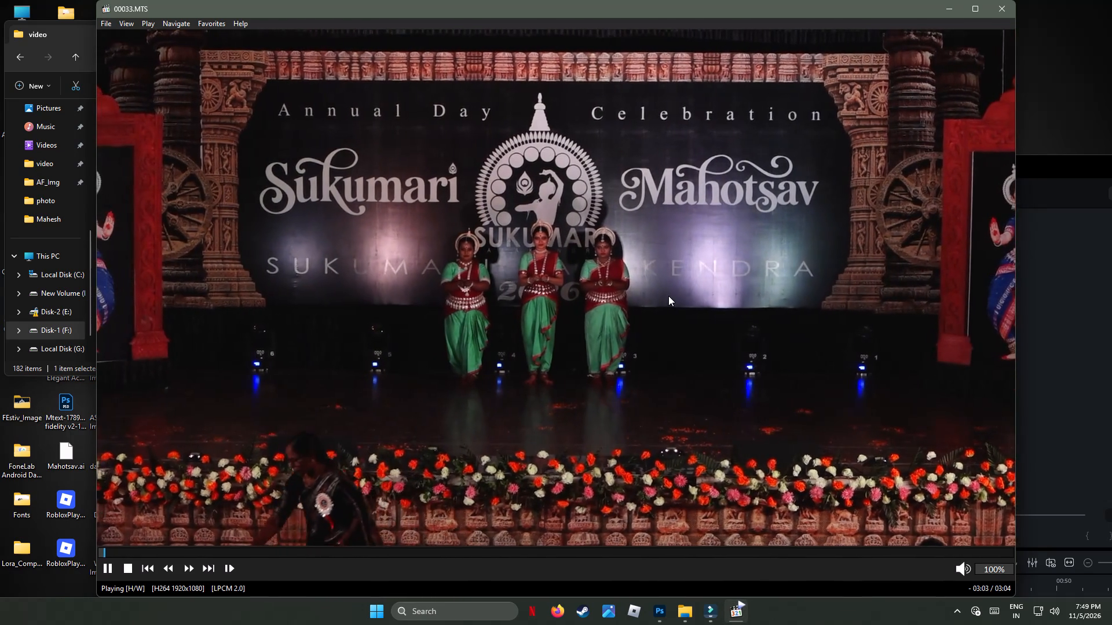
click(253, 549)
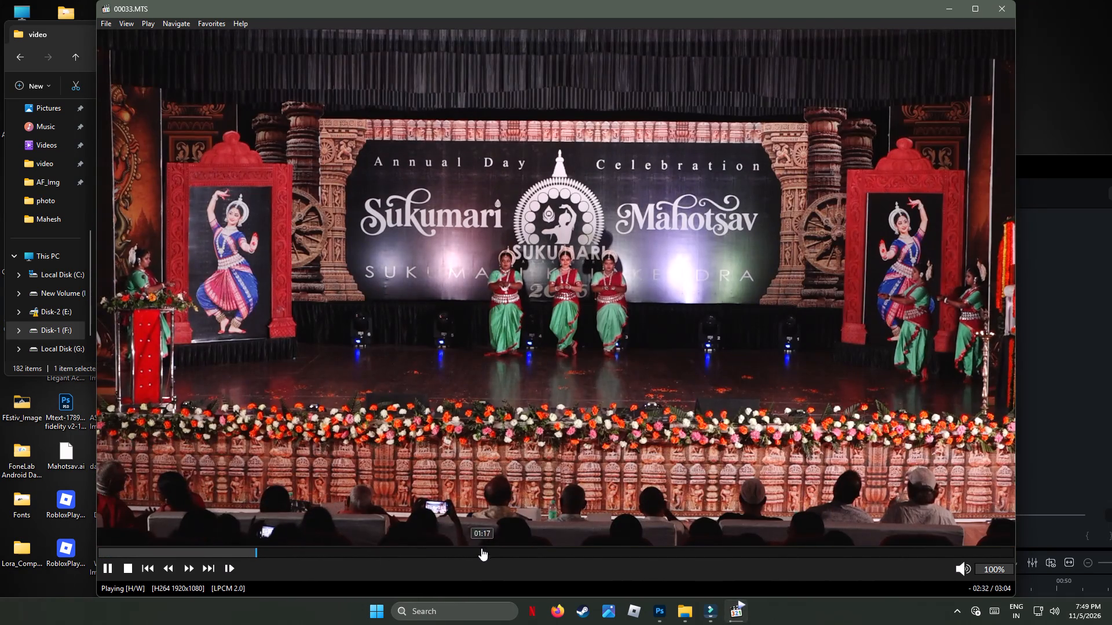
click(485, 550)
click(559, 550)
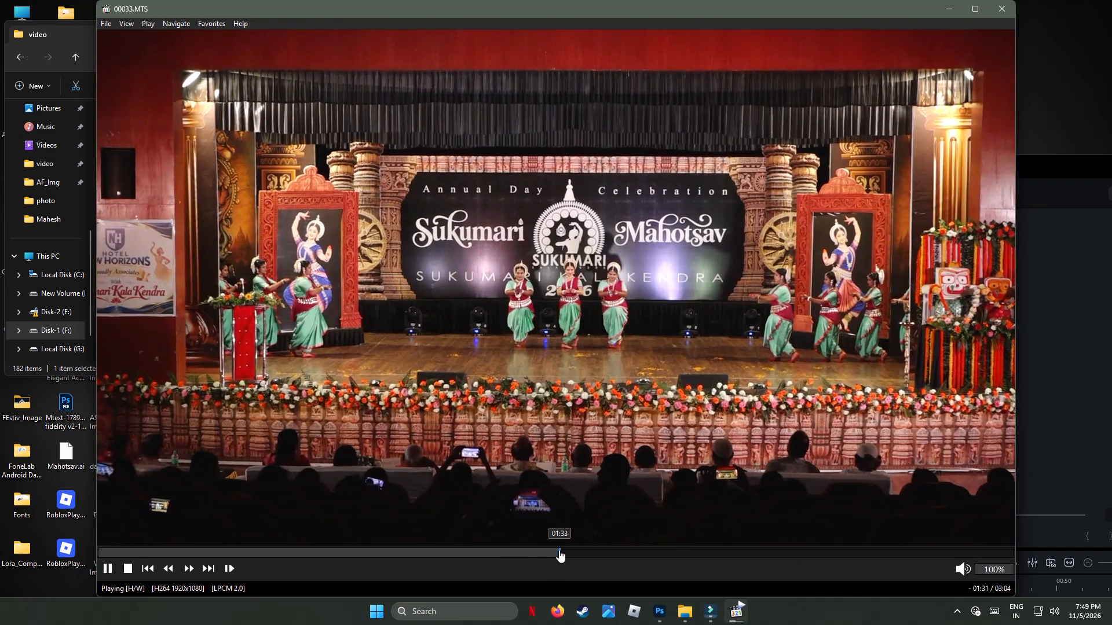
click(705, 551)
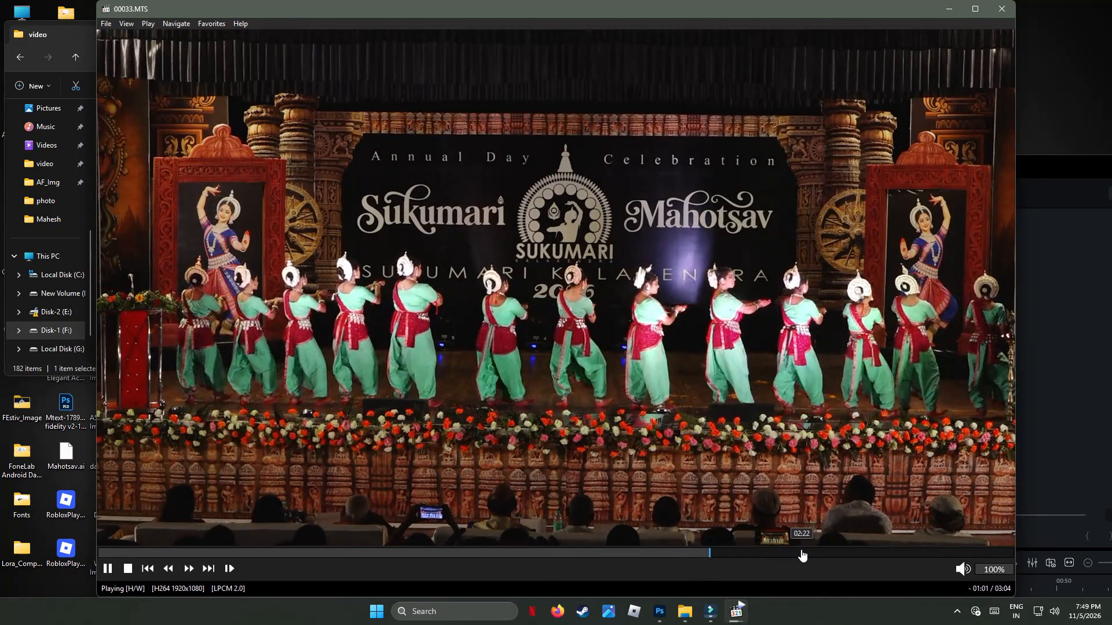
click(801, 549)
click(890, 553)
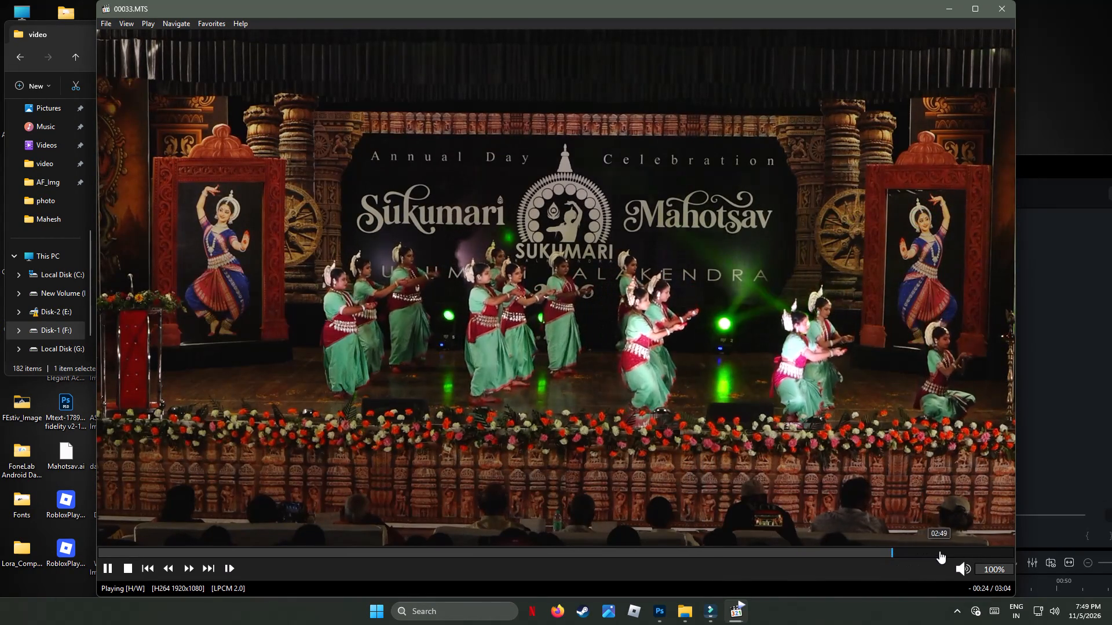
click(997, 7)
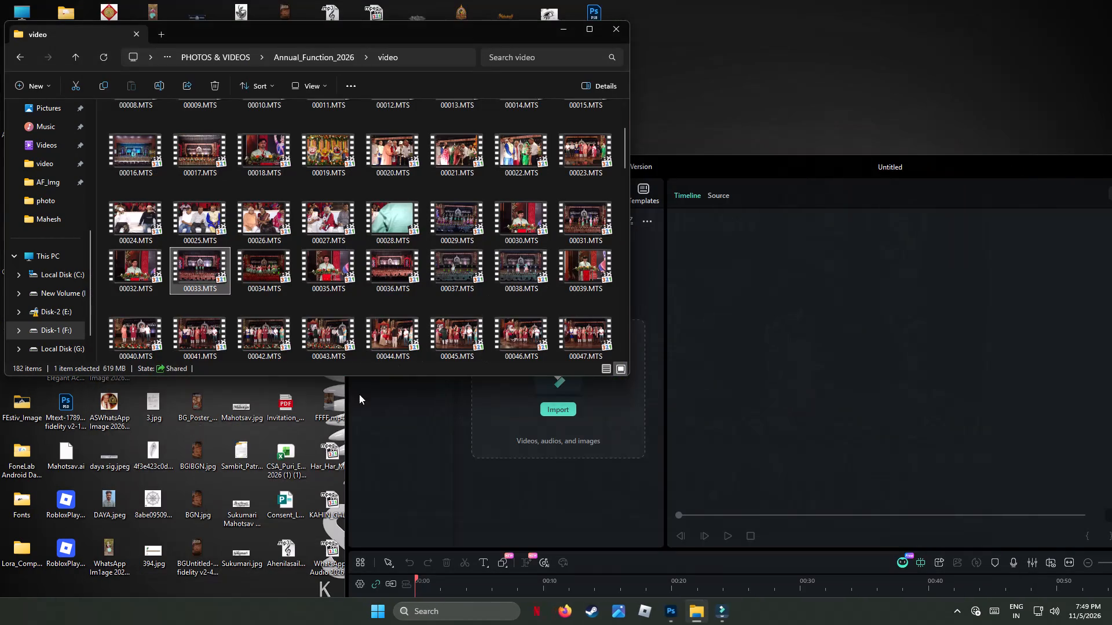
Skim clip 00034.MTS from its middle to near the end to examine the group dance, and close the player.
double_click(277, 269)
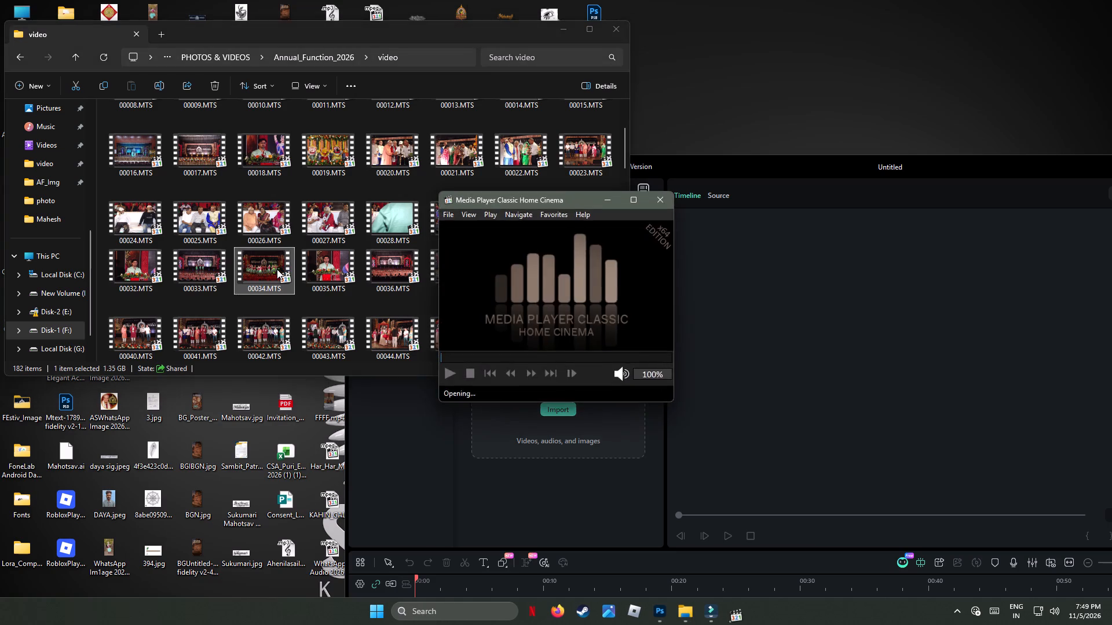
click(494, 553)
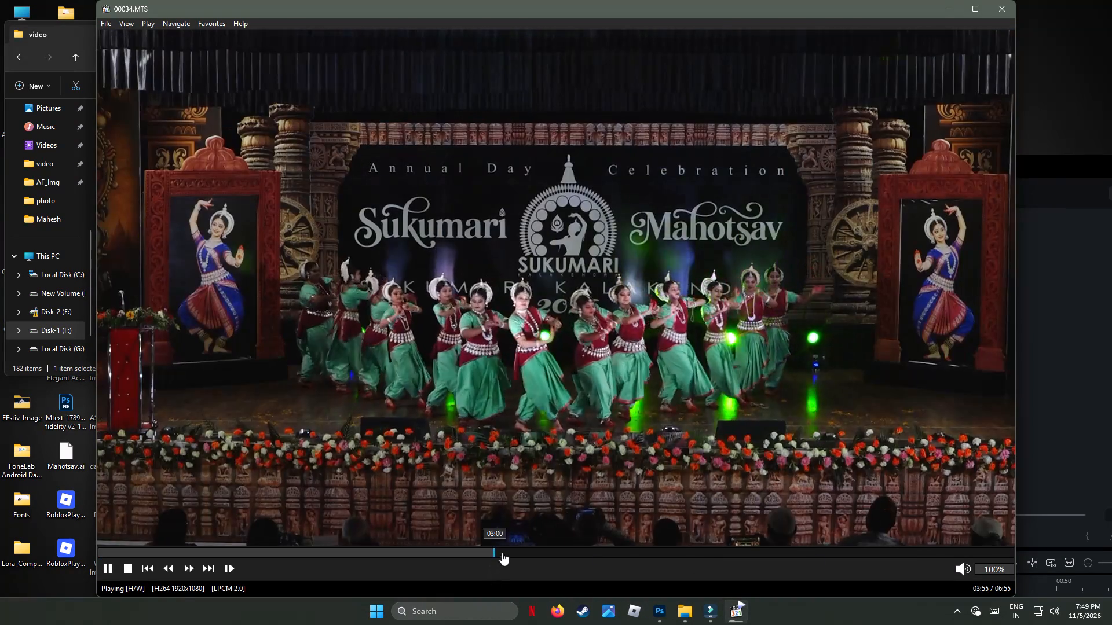
click(942, 550)
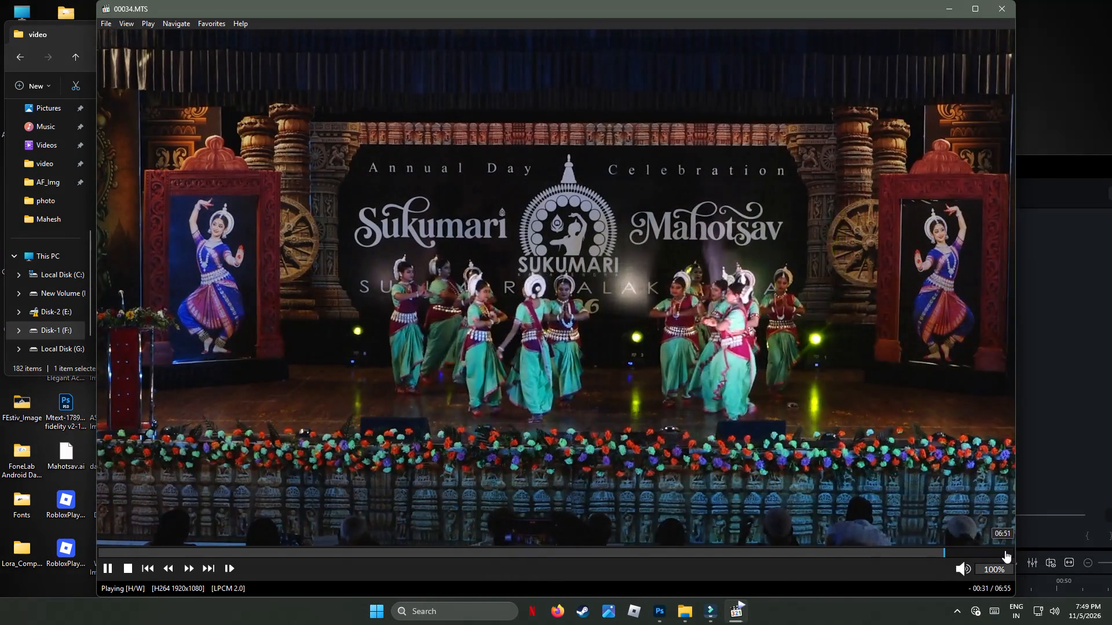
click(1005, 550)
click(999, 5)
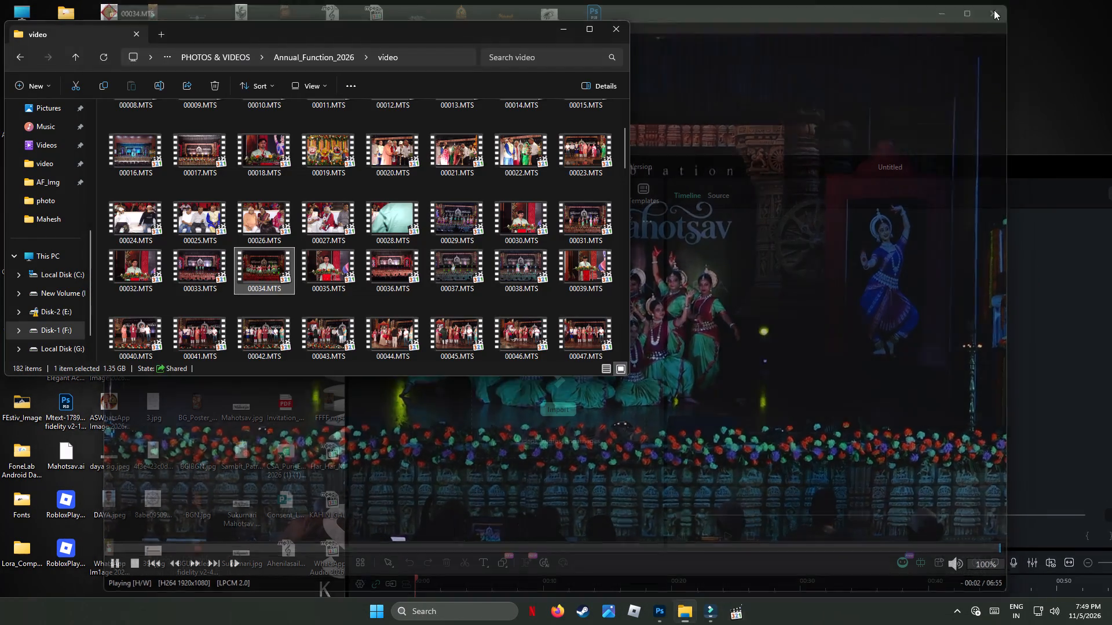
Preview the openings of clips 00035.MTS and 00036.MTS, skim 00037.MTS through to near its end, and close each one.
double_click(323, 259)
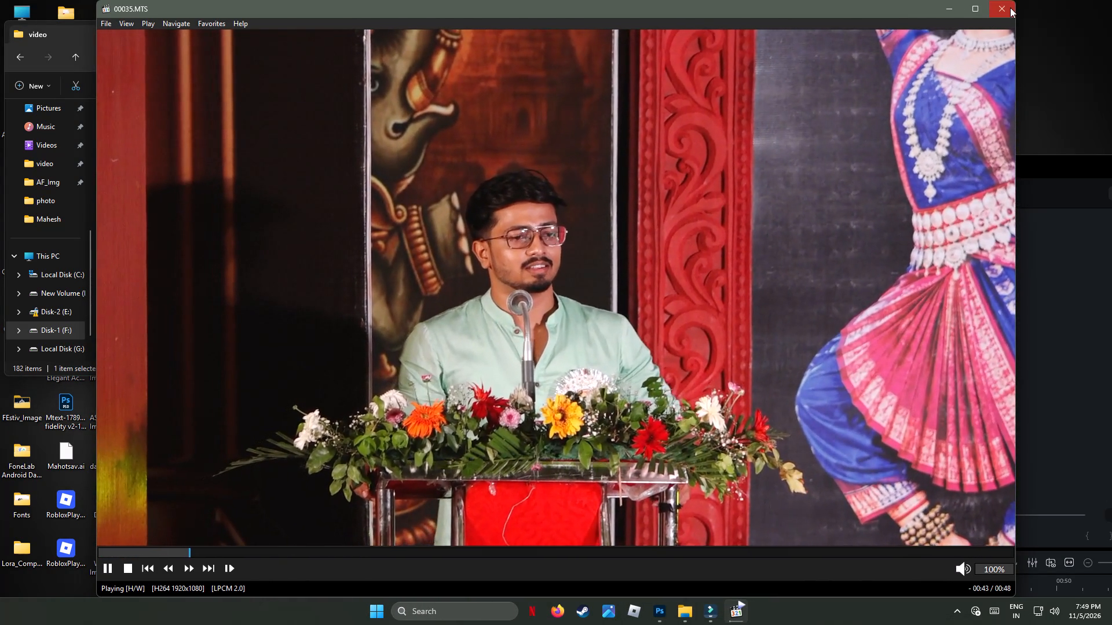
click(1011, 8)
double_click(397, 274)
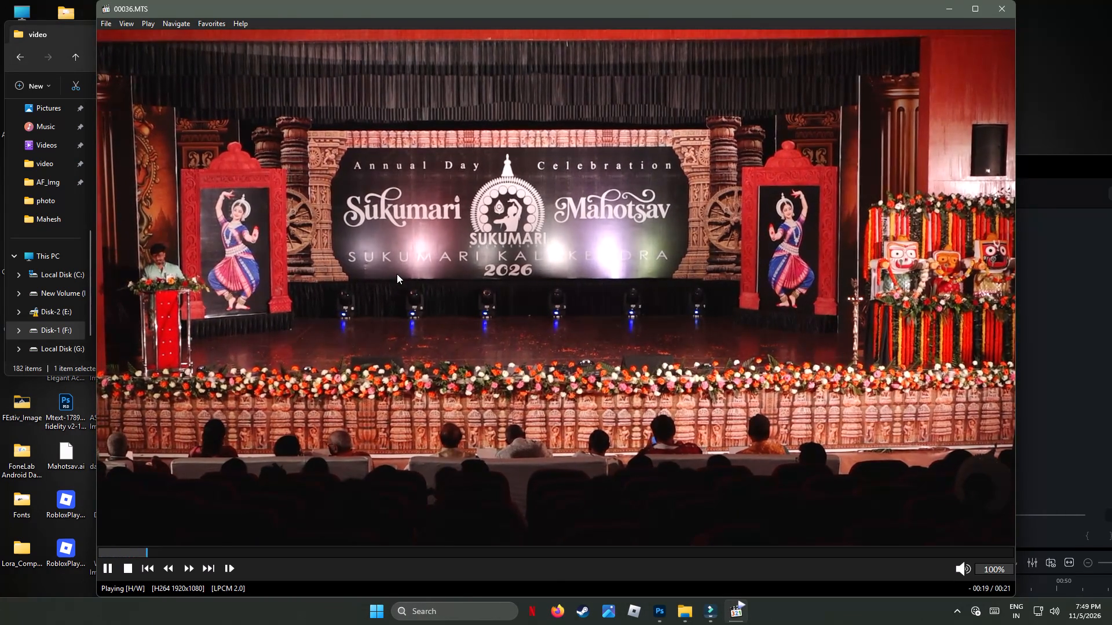
click(1008, 6)
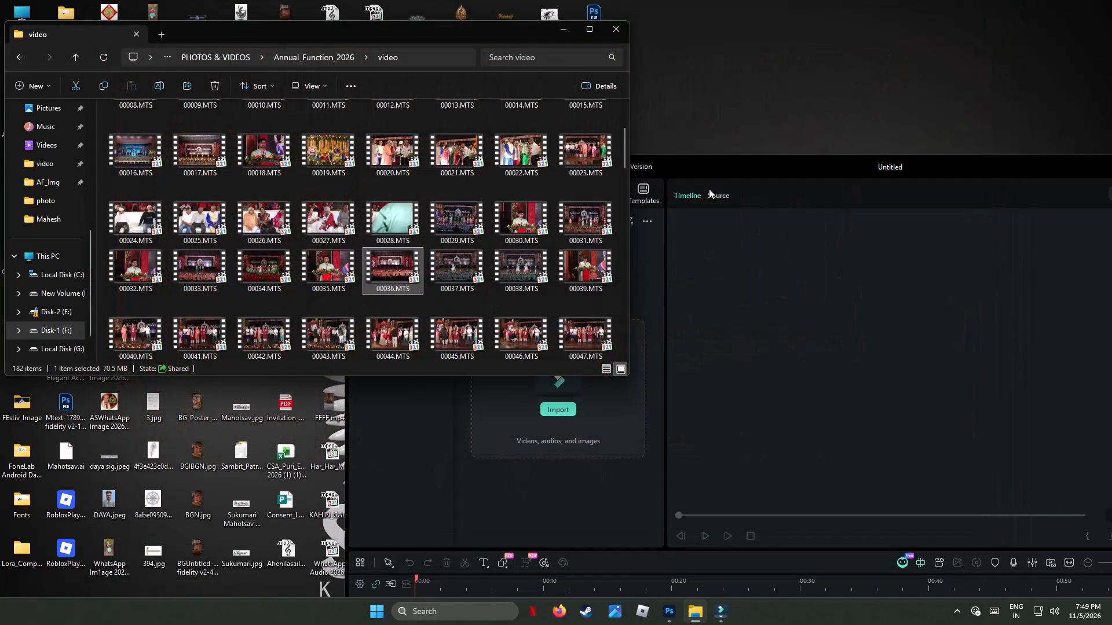
double_click(456, 270)
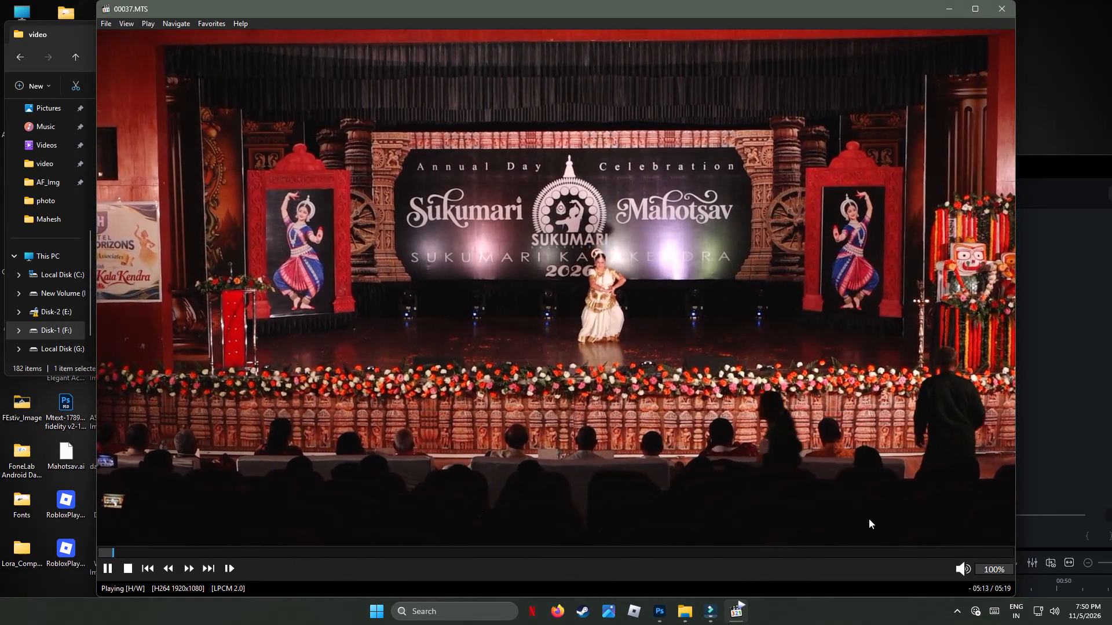
click(981, 551)
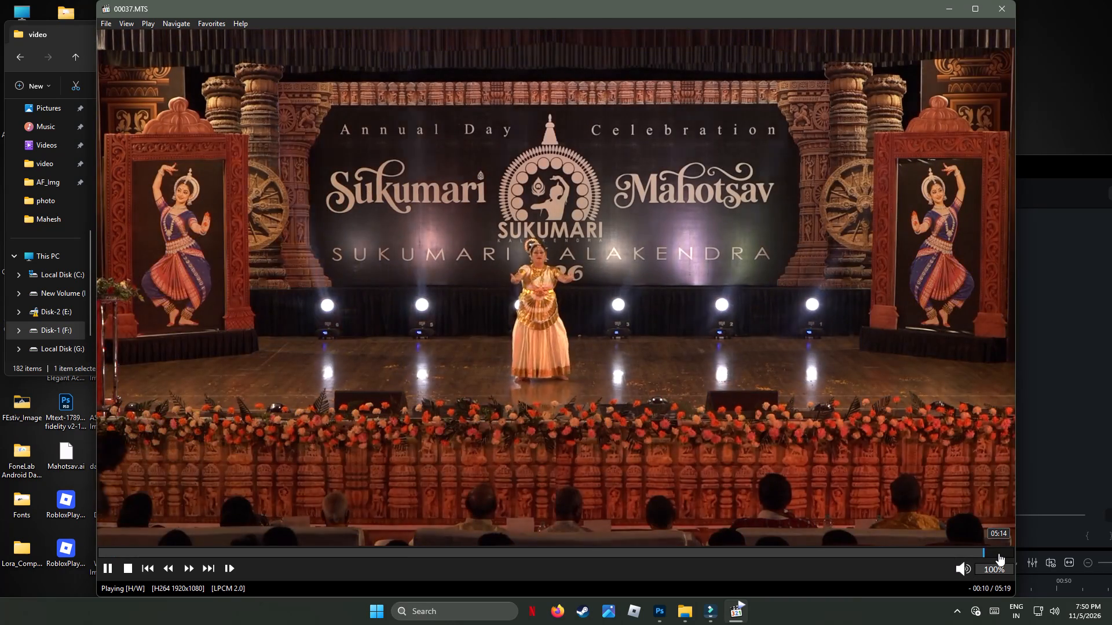
click(998, 553)
click(1004, 4)
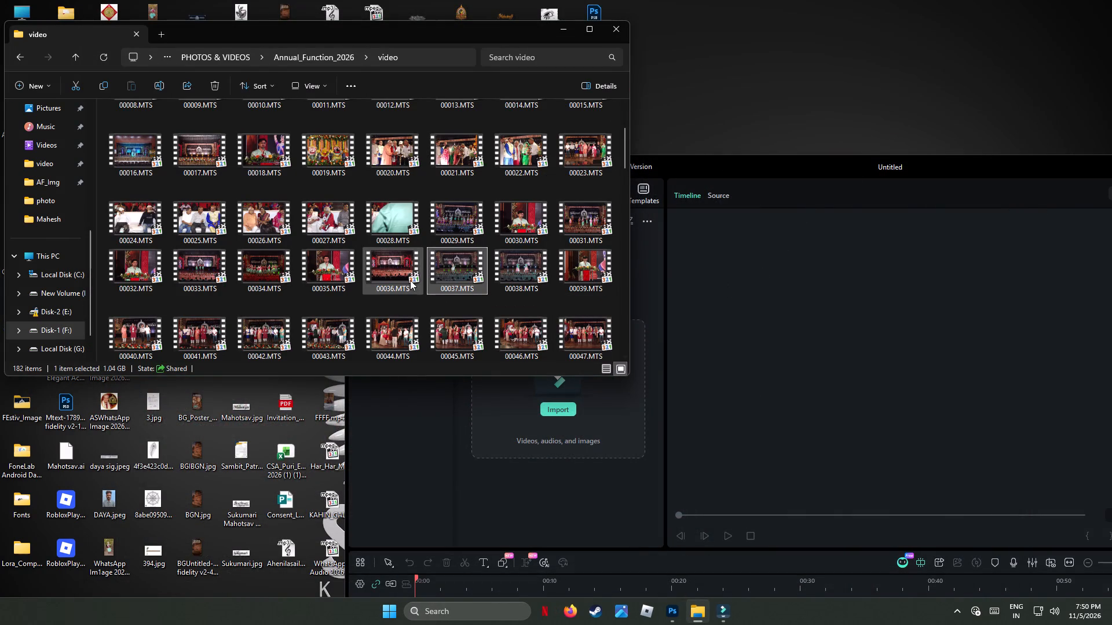
Reopen clip 00036.MTS, scan it backwards from its end to its start to examine the stage, and close the player.
double_click(390, 267)
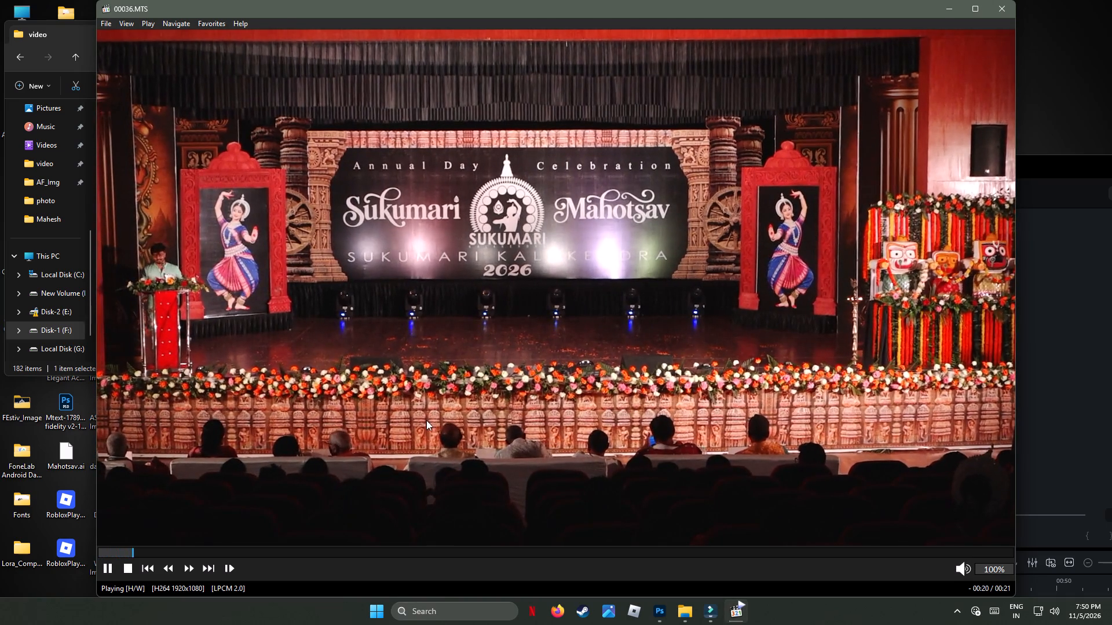
click(972, 556)
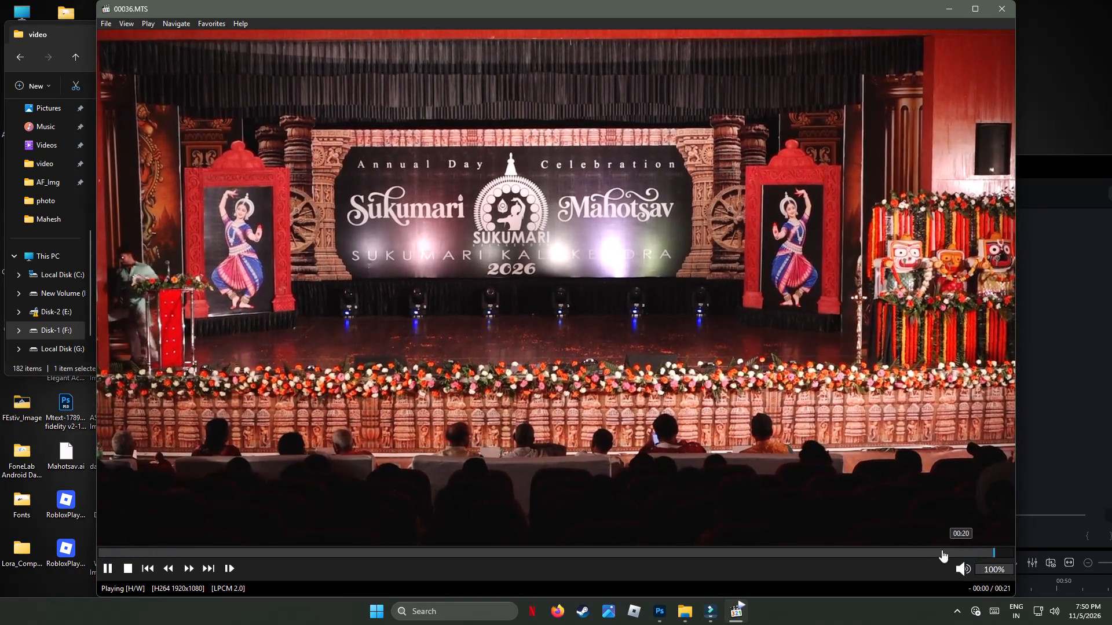
click(923, 550)
click(857, 558)
click(858, 551)
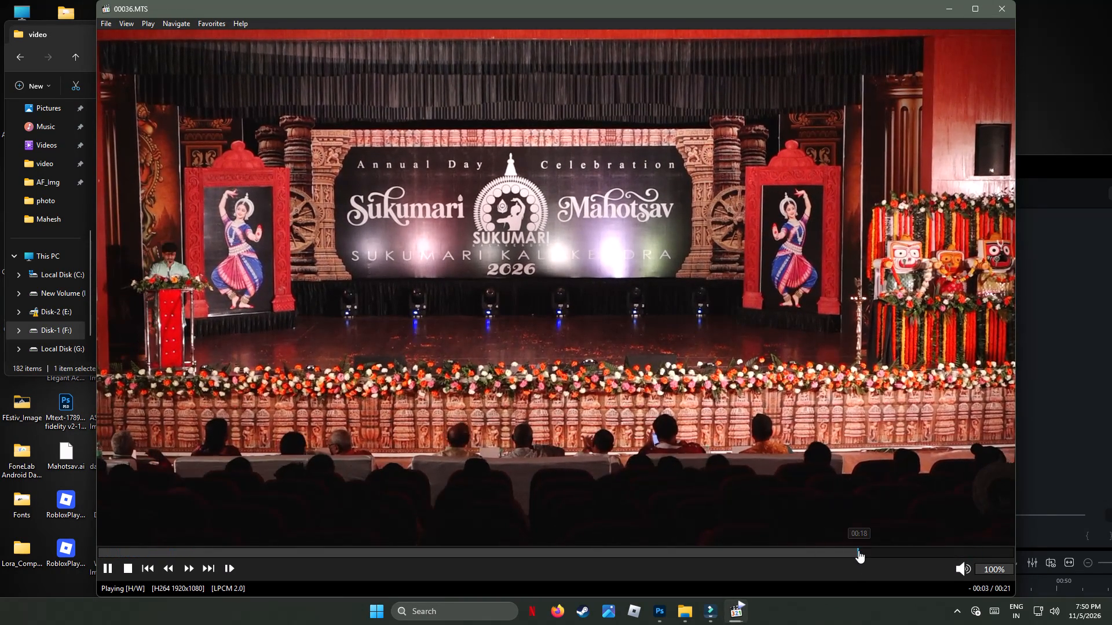
click(770, 552)
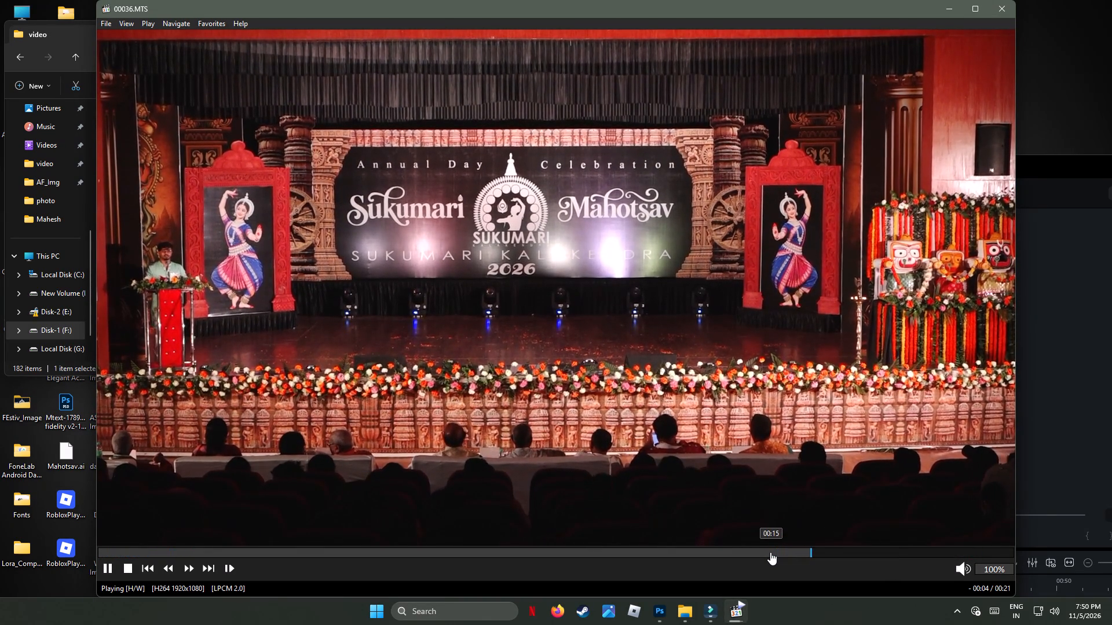
click(722, 554)
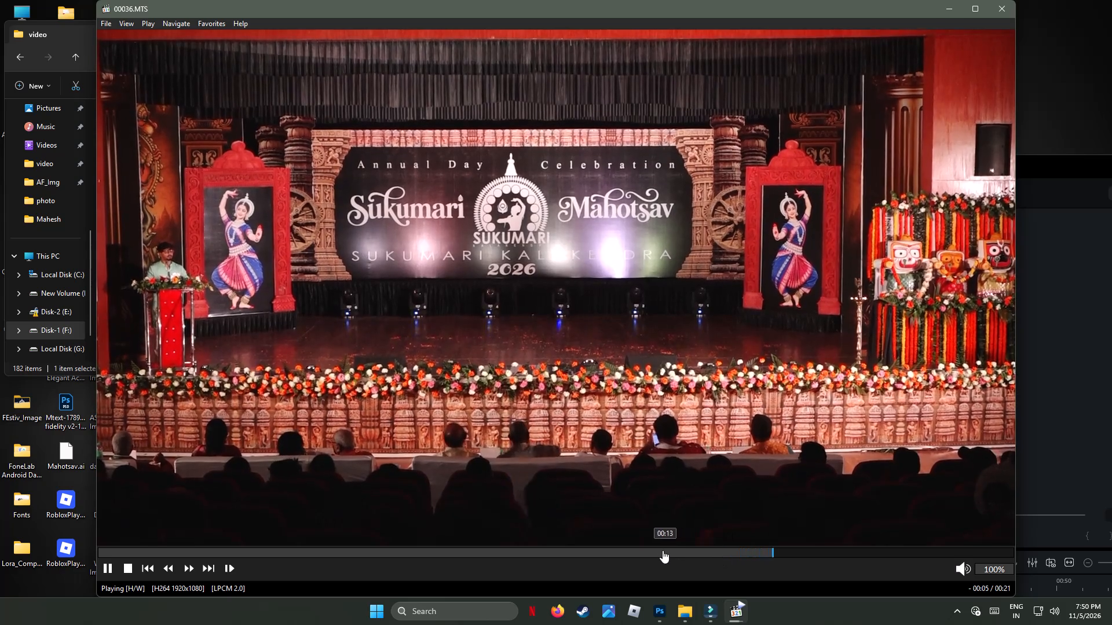
click(659, 550)
click(600, 551)
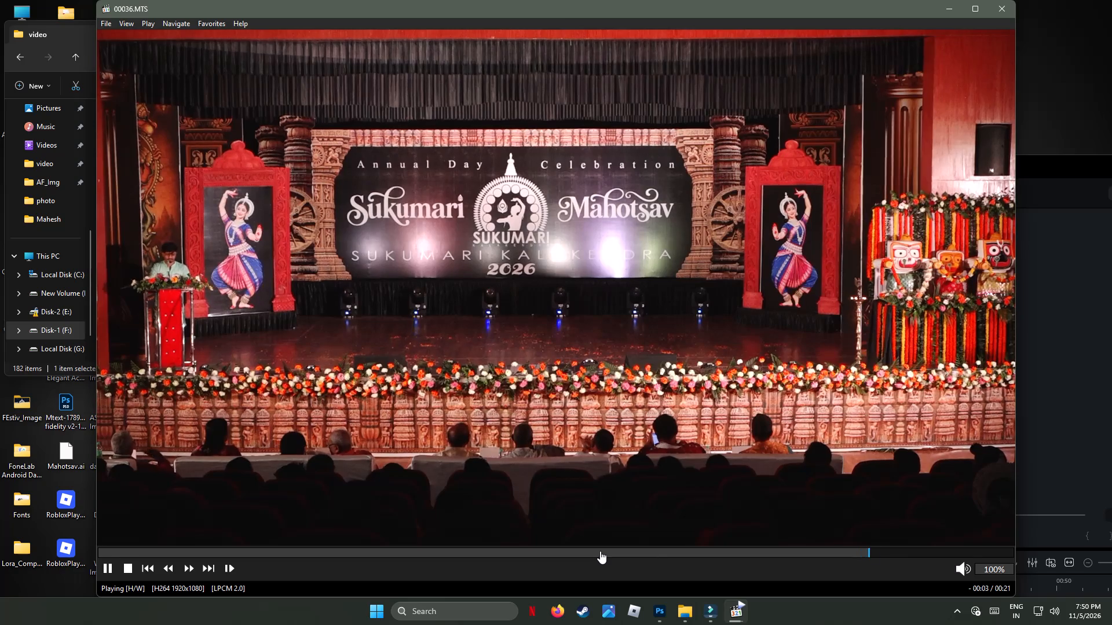
click(491, 554)
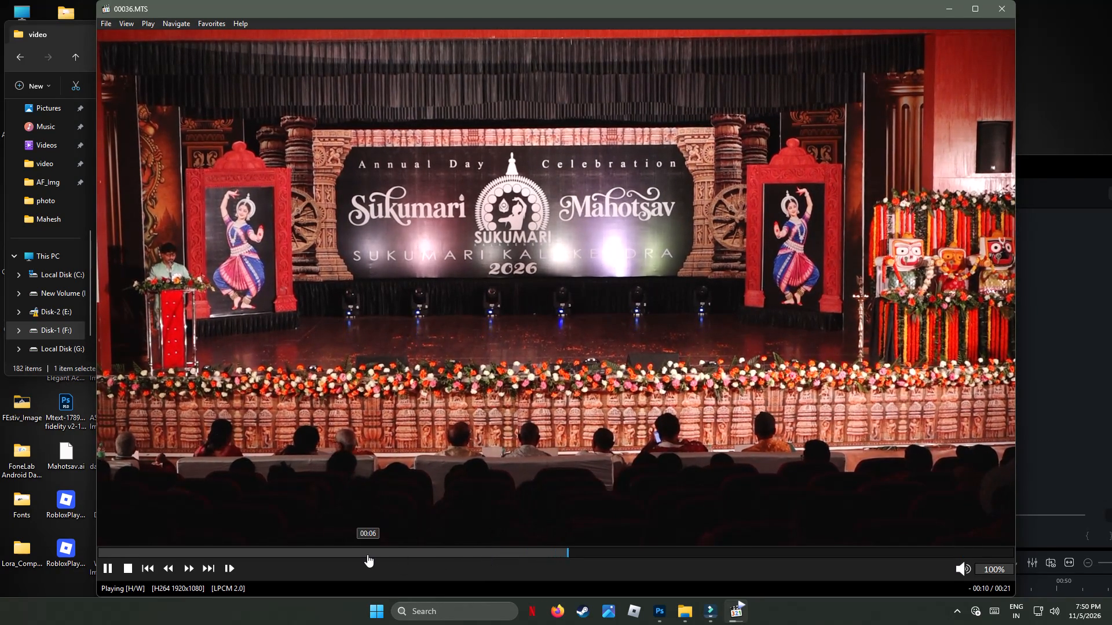
click(367, 554)
click(233, 550)
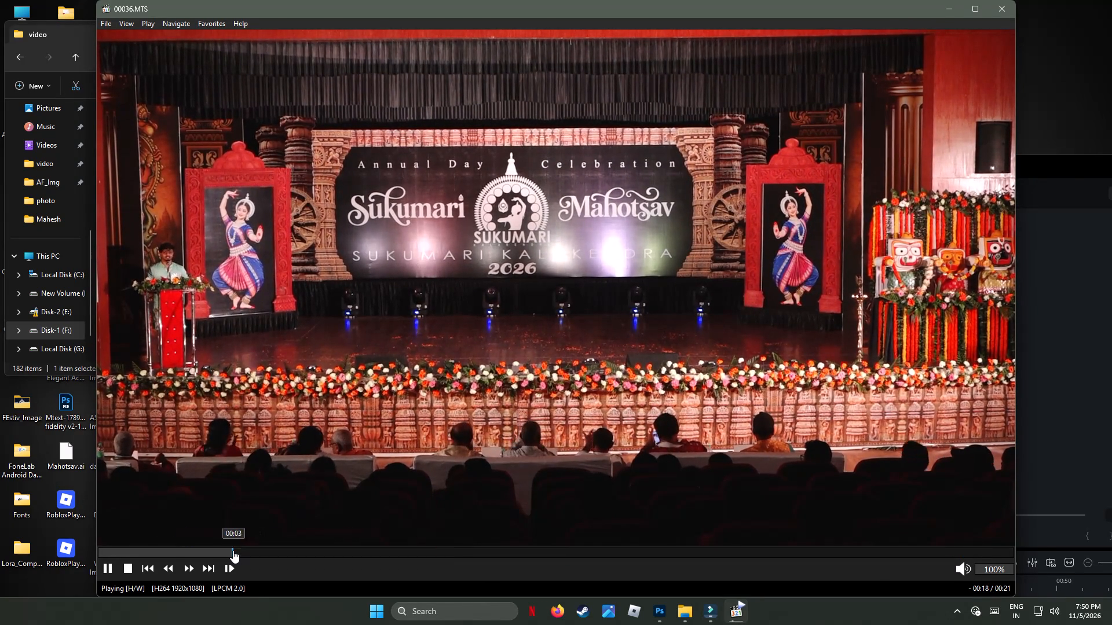
drag(133, 553, 24, 547)
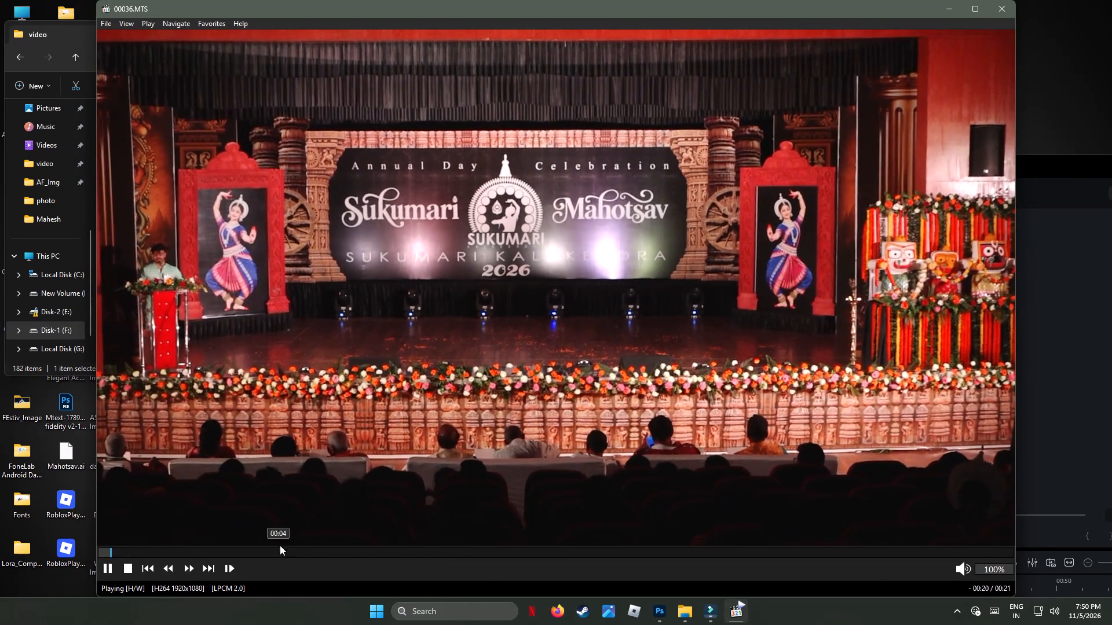
click(1005, 5)
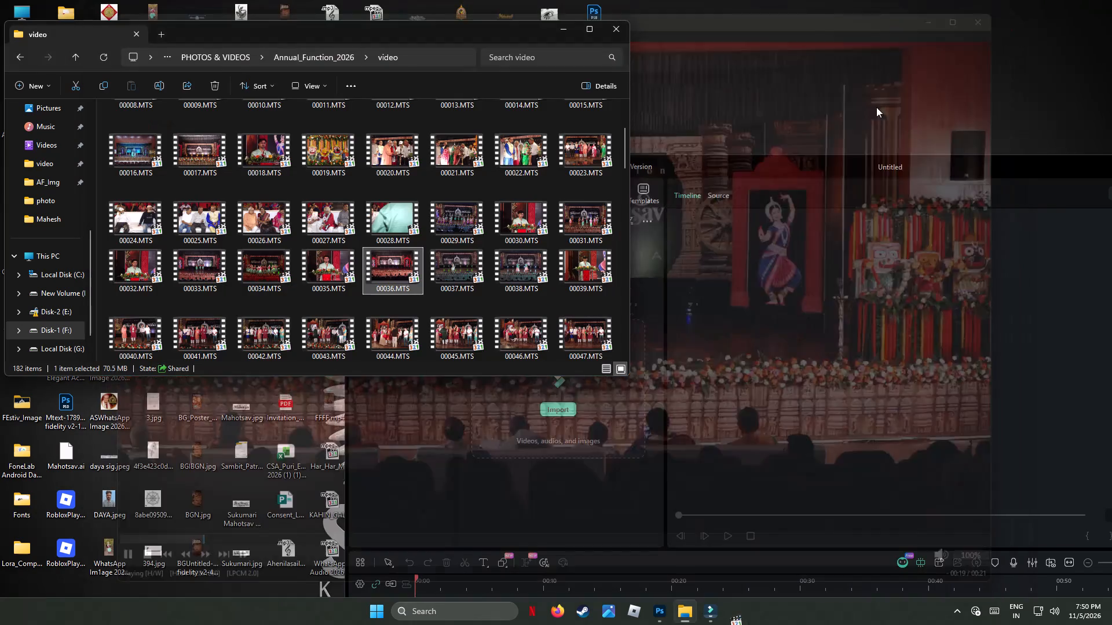
Recheck clip 00035.MTS and the opening of 00037.MTS in the media player, closing each one.
click(332, 267)
click(332, 267)
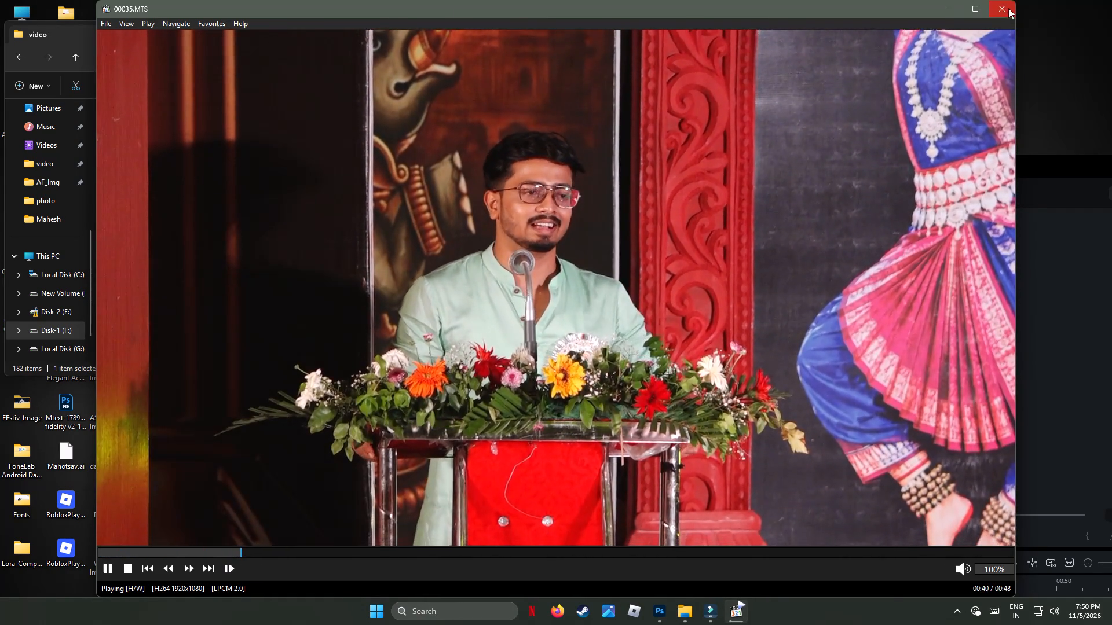
click(1008, 8)
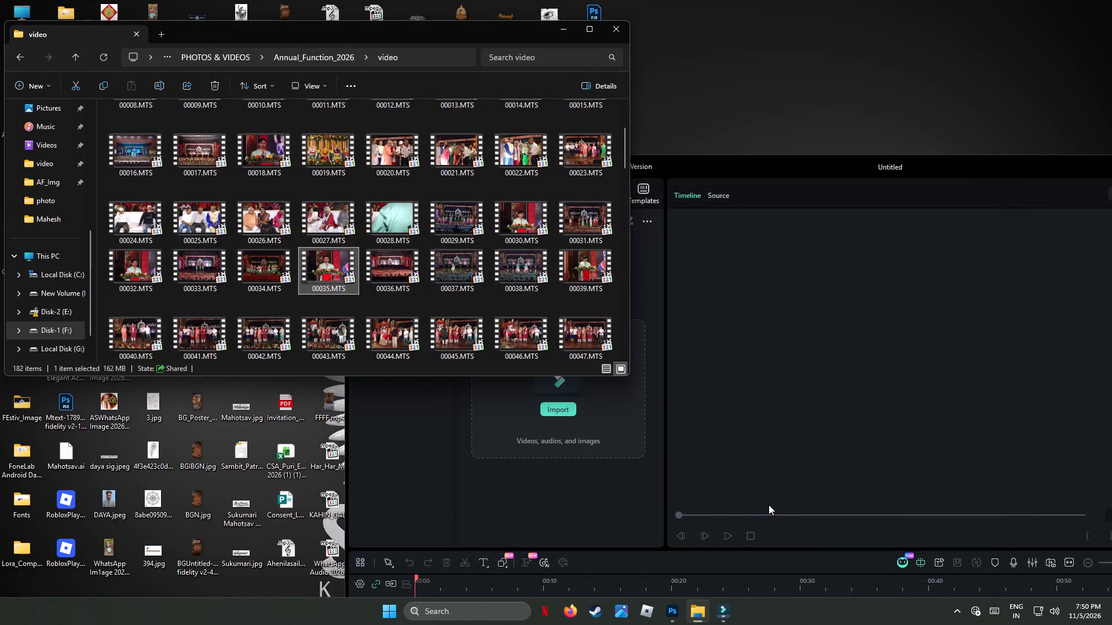
double_click(464, 263)
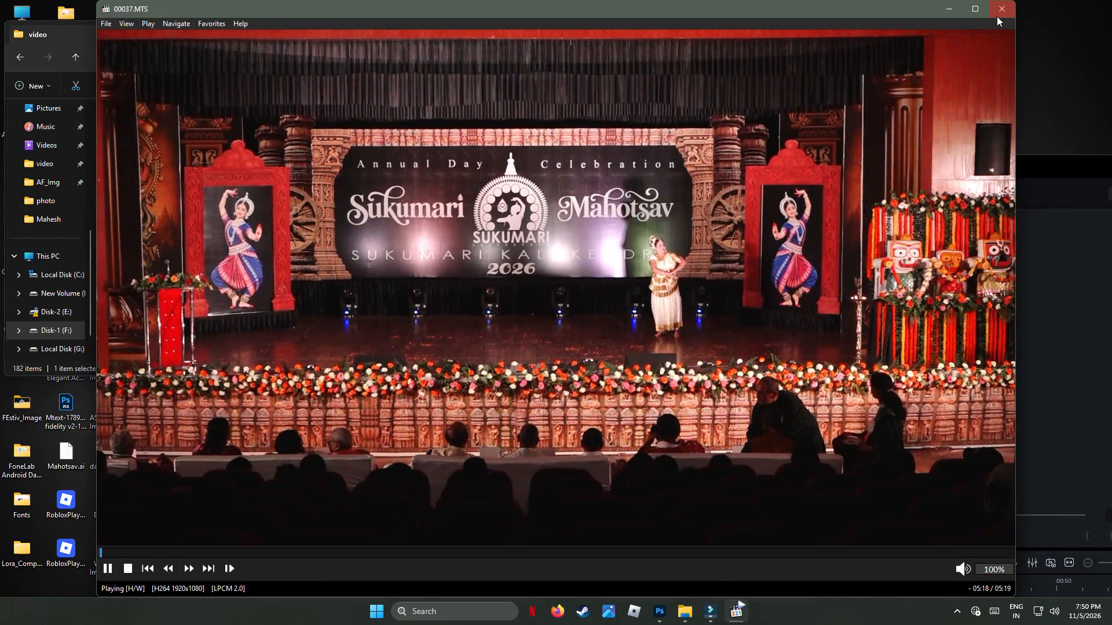
click(997, 11)
Move the File Explorer window clear of Filmora and import clip 00037.MTS into the new project's media.
drag(500, 41, 237, 58)
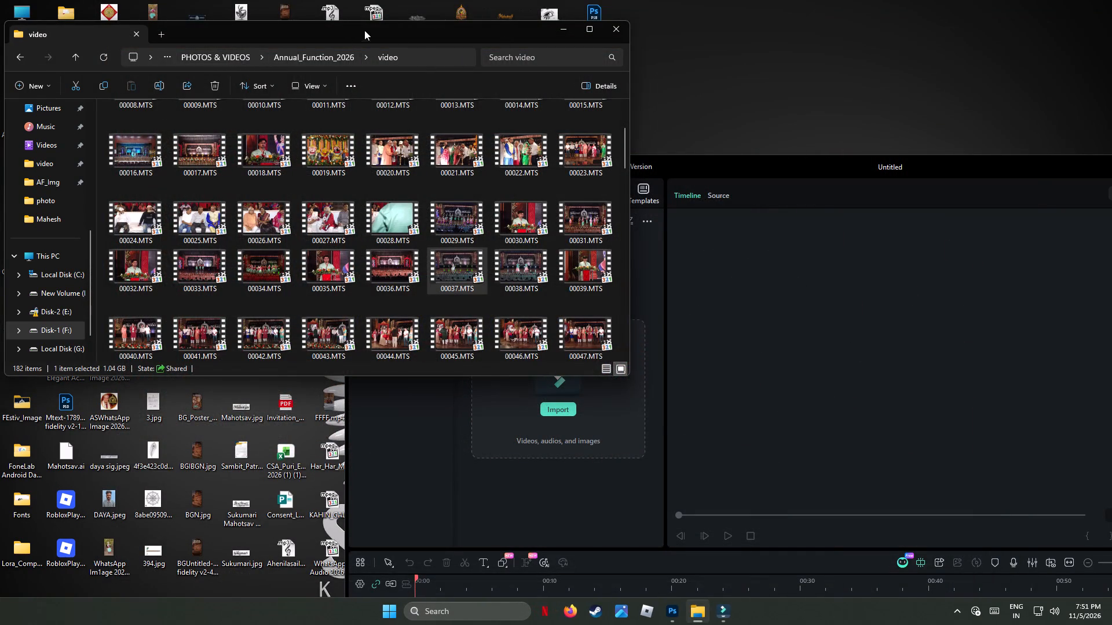
drag(415, 36, 118, 52)
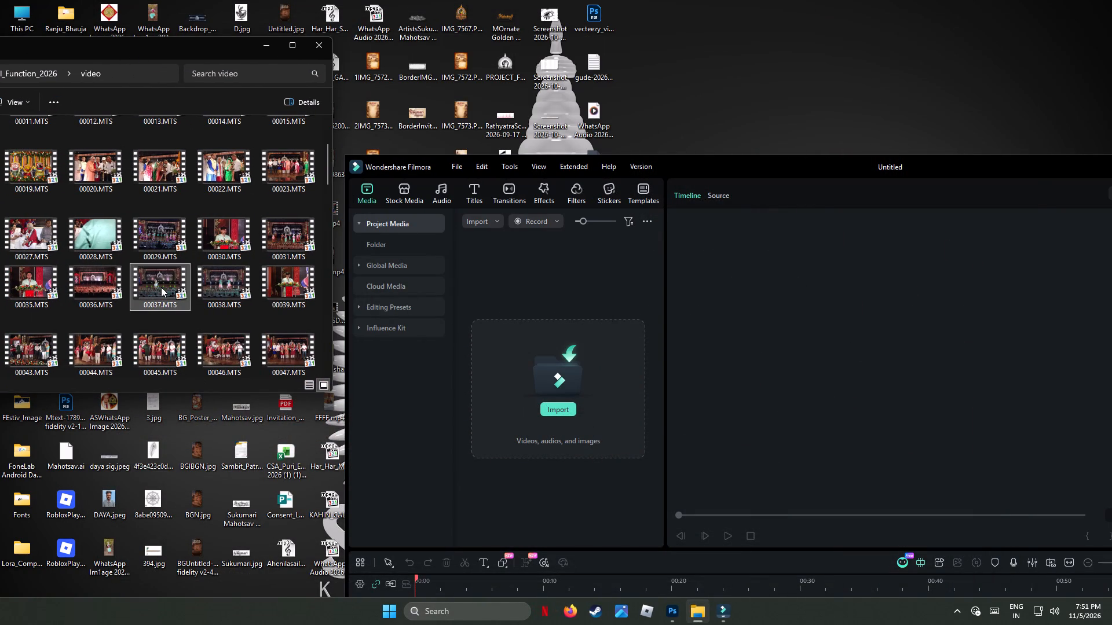
drag(159, 284, 563, 373)
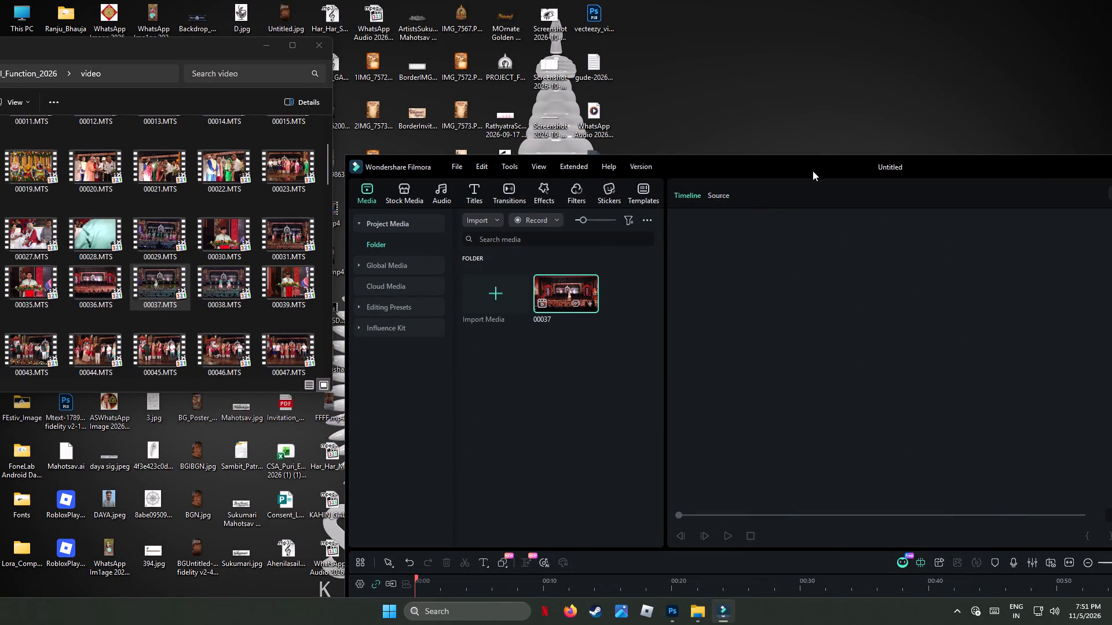
Maximize Filmora and place clip 00037 at the start of the Video 1 track, keeping the 1920x1080 30fps project settings.
double_click(813, 171)
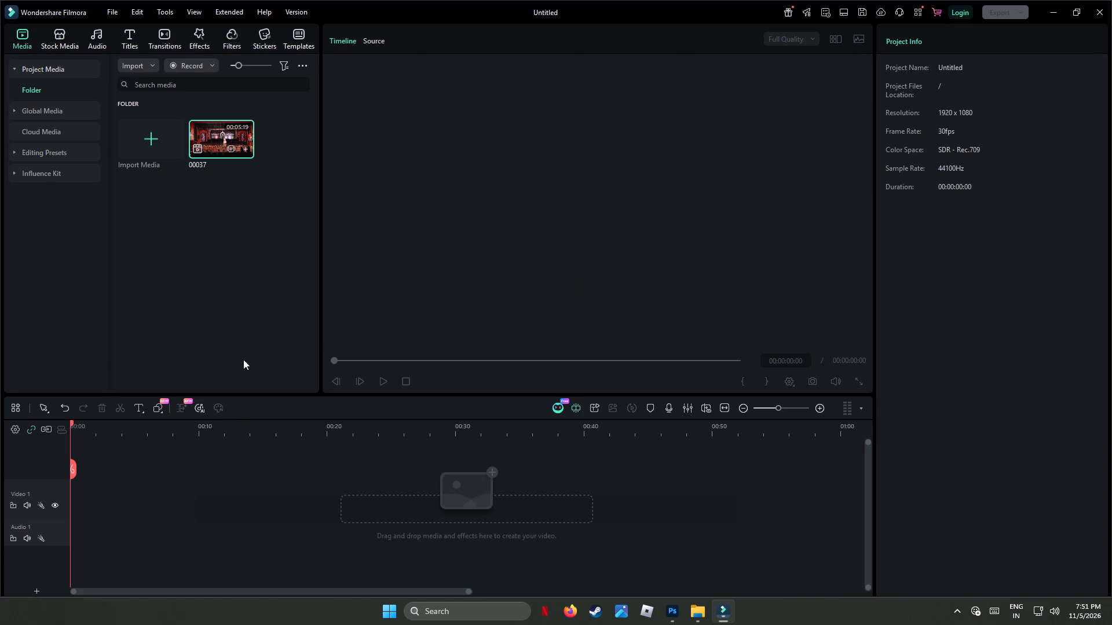
drag(215, 130, 65, 502)
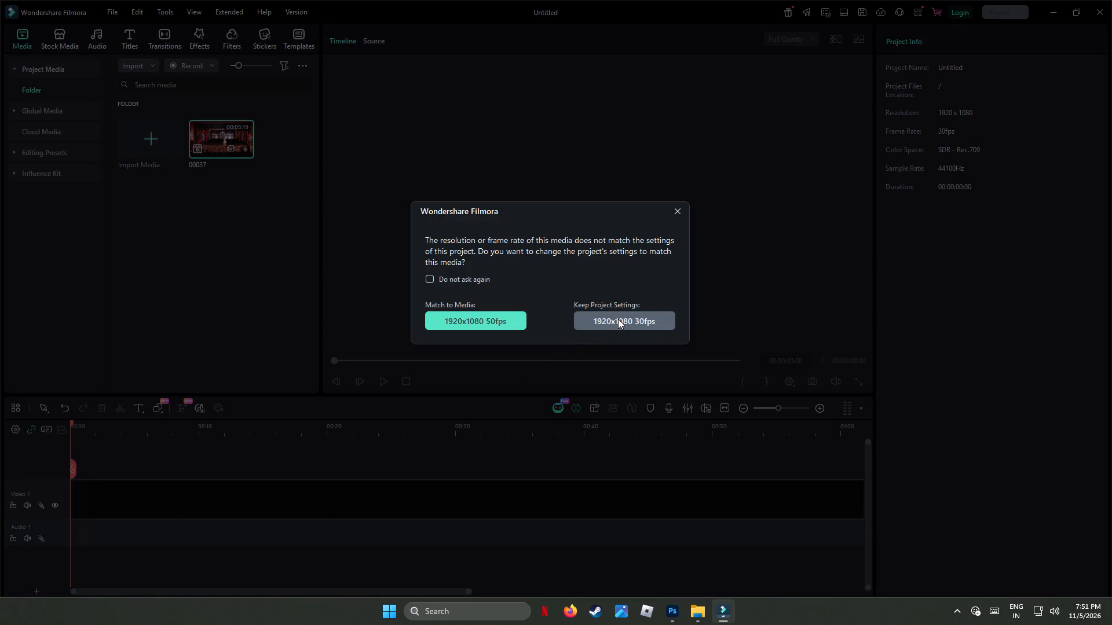
click(645, 318)
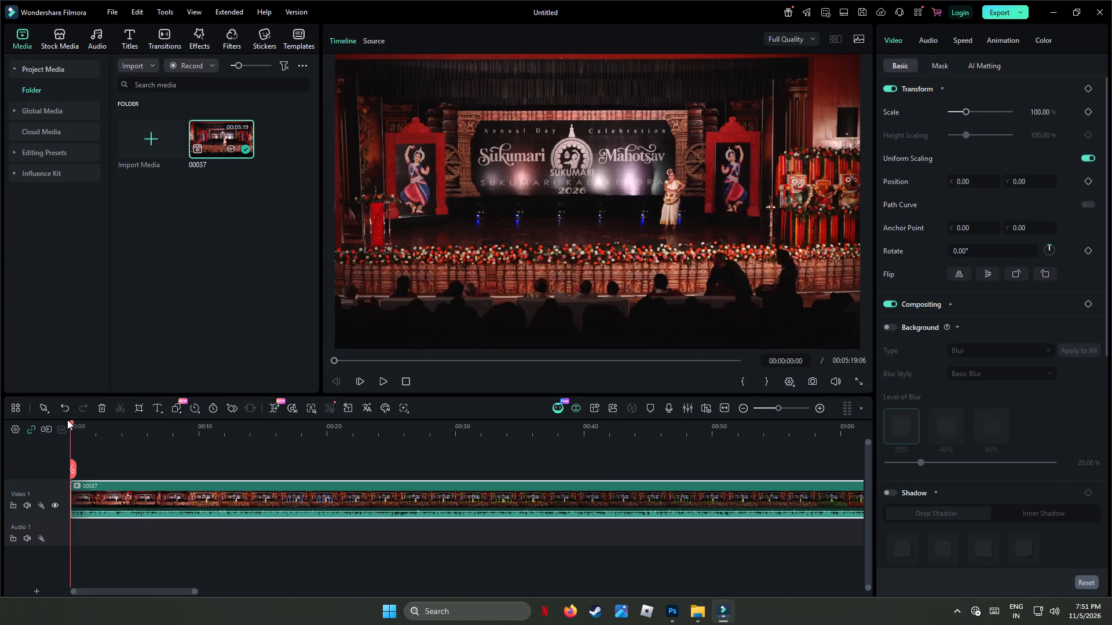
Start a 21:9 crop of clip 00037 from a frame about 11 seconds in, nudging the crop frame slightly upward after a short playback.
drag(71, 421, 220, 436)
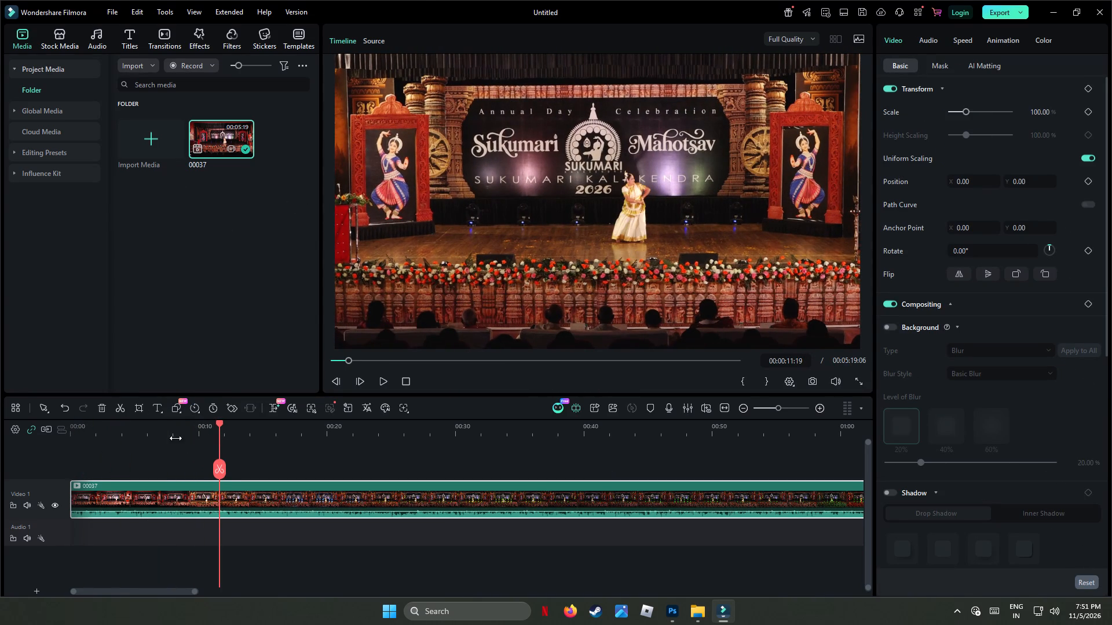
click(139, 409)
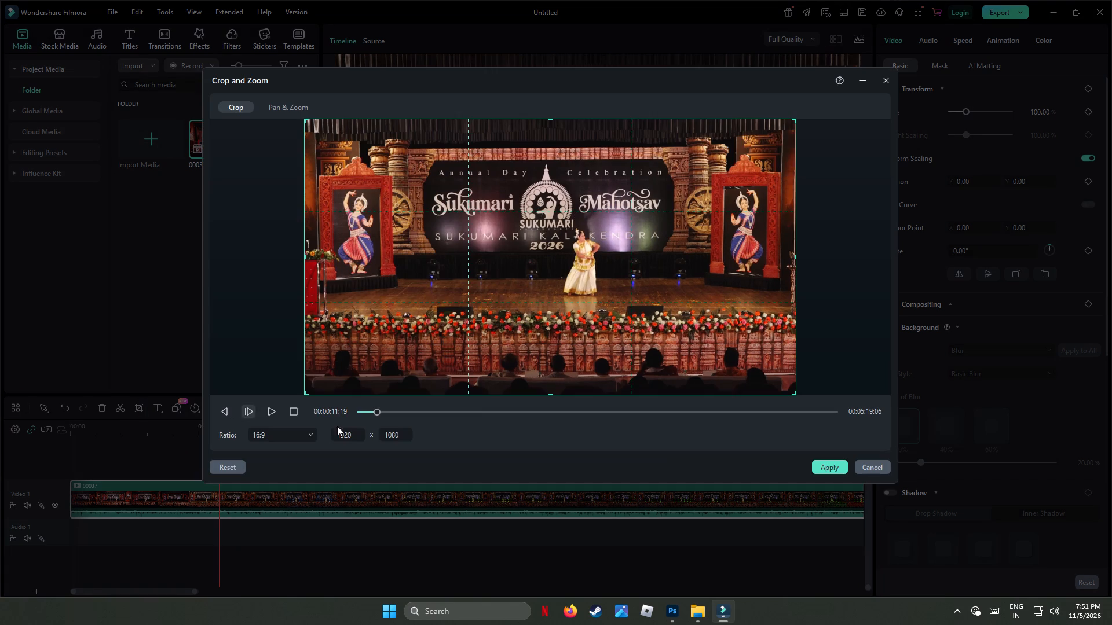
click(306, 433)
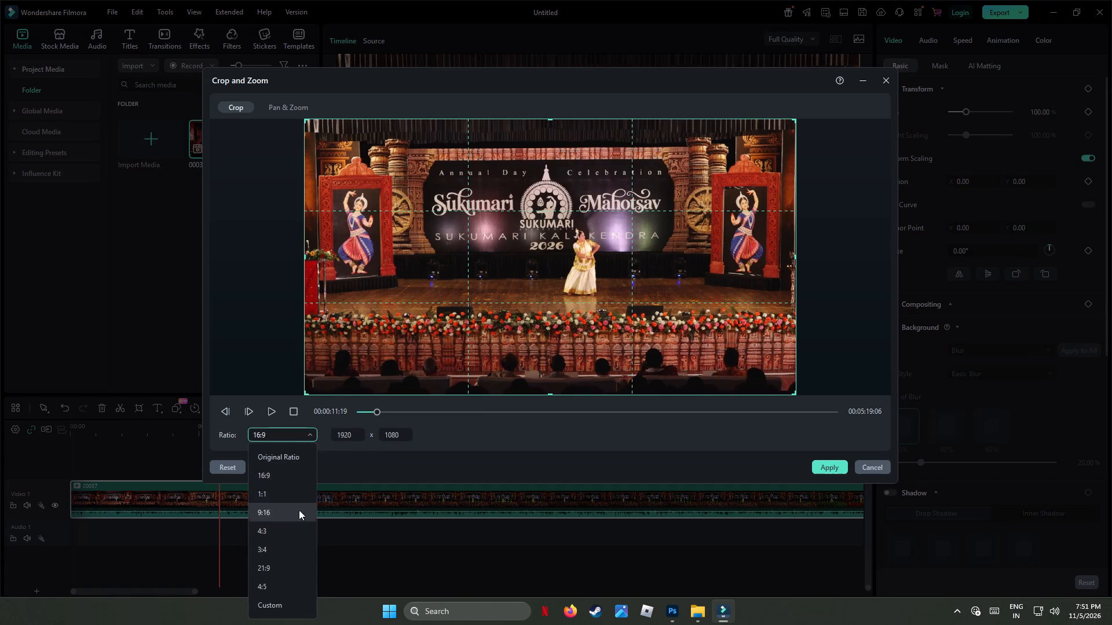
click(288, 567)
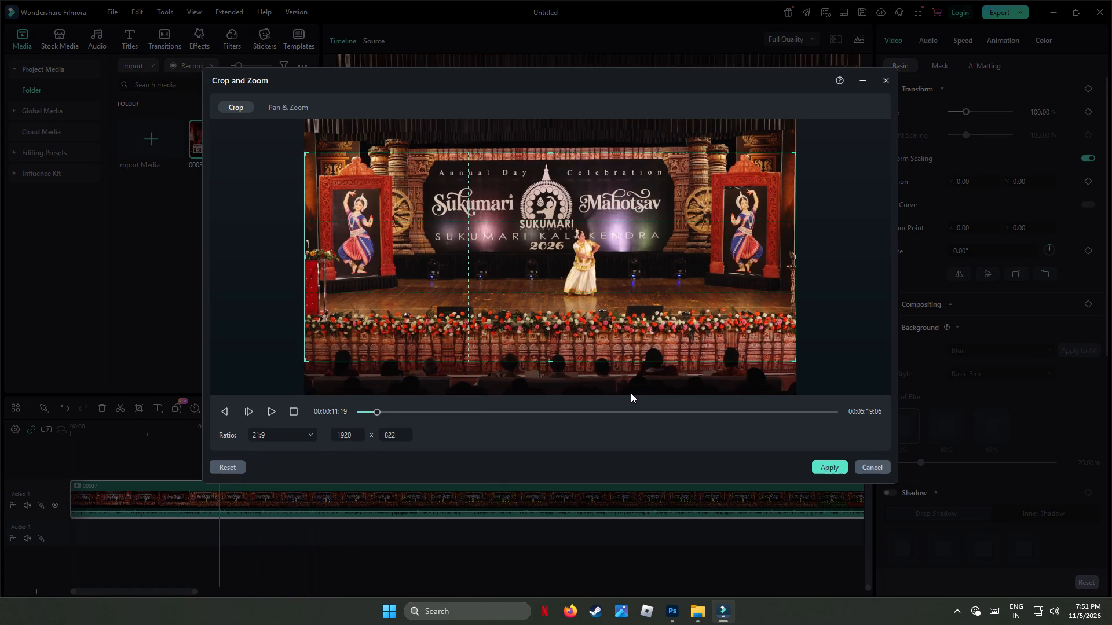
drag(629, 328, 629, 322)
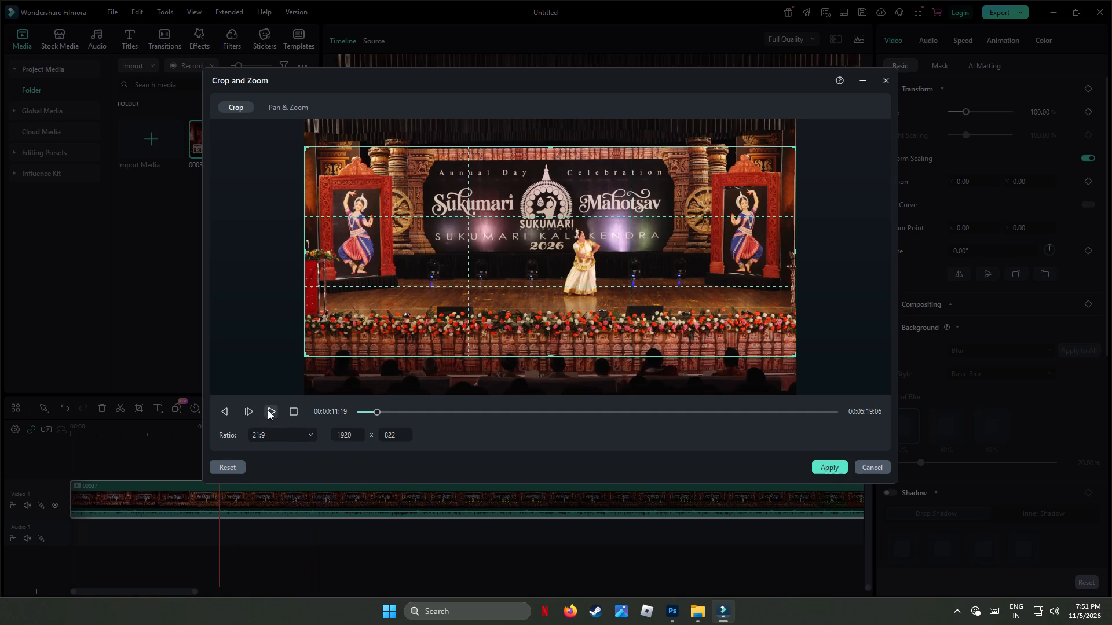
click(268, 410)
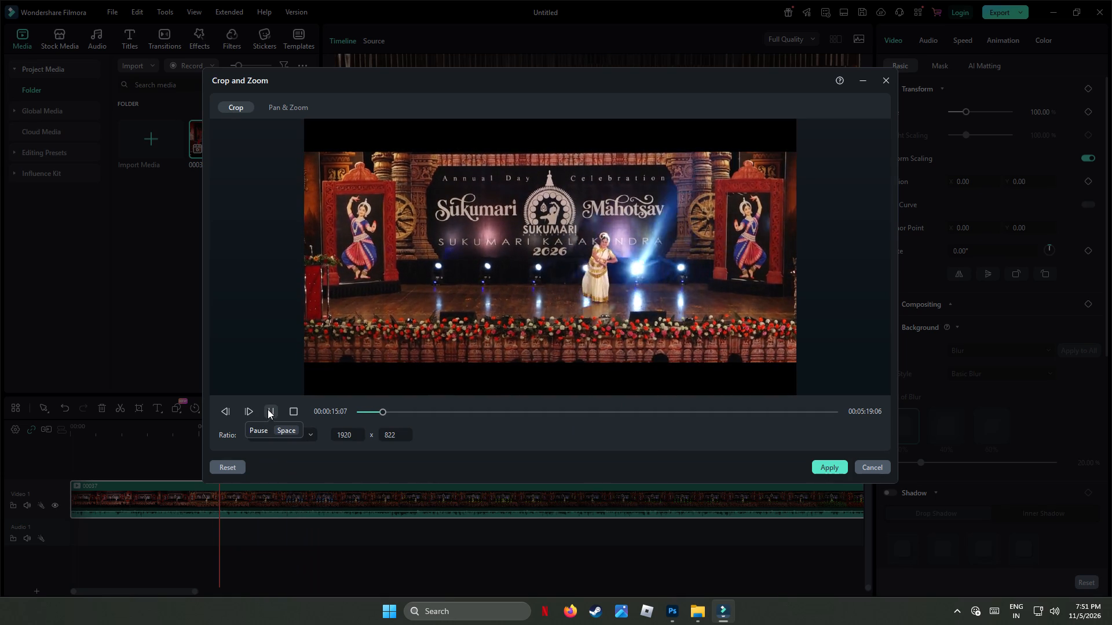
click(268, 409)
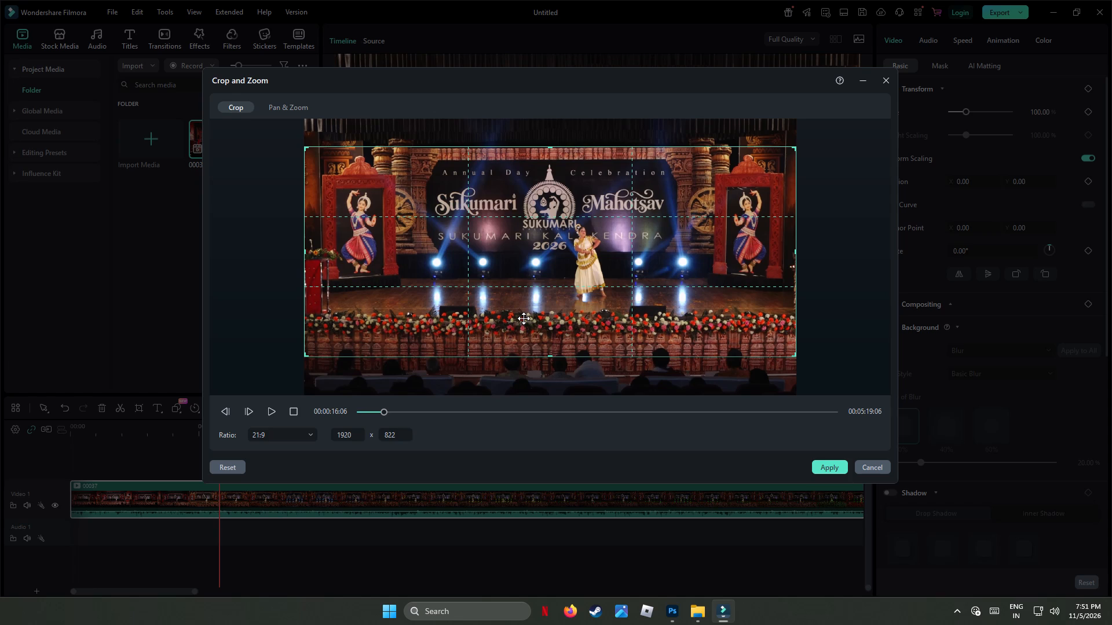
click(524, 318)
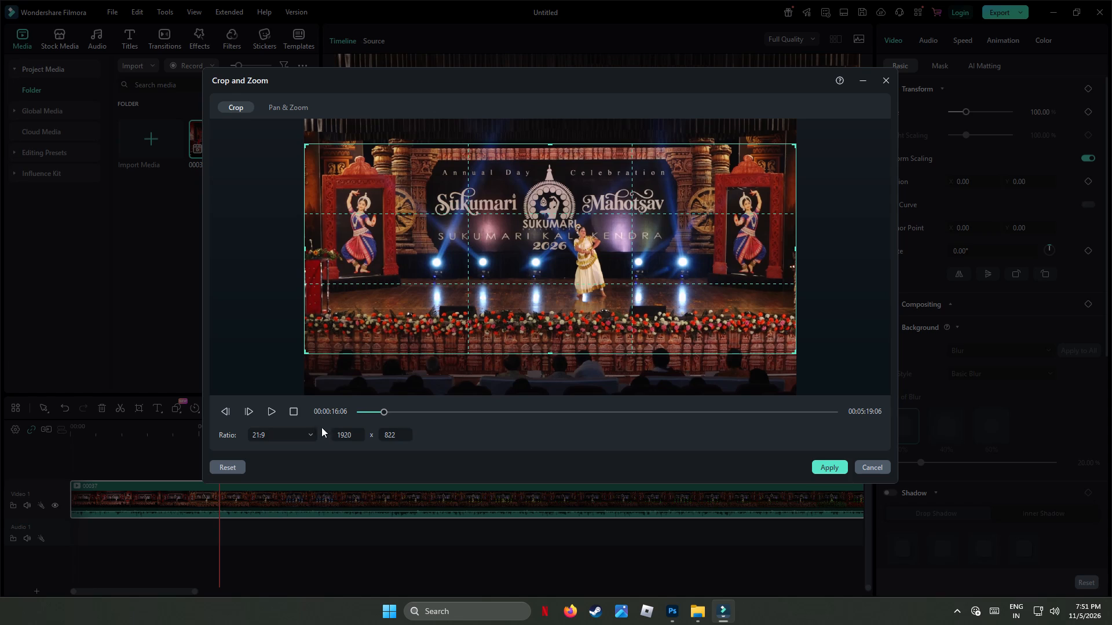
Raise the crop frame until its lower edge sits just below the flower row, check it in playback, and apply the crop.
click(268, 407)
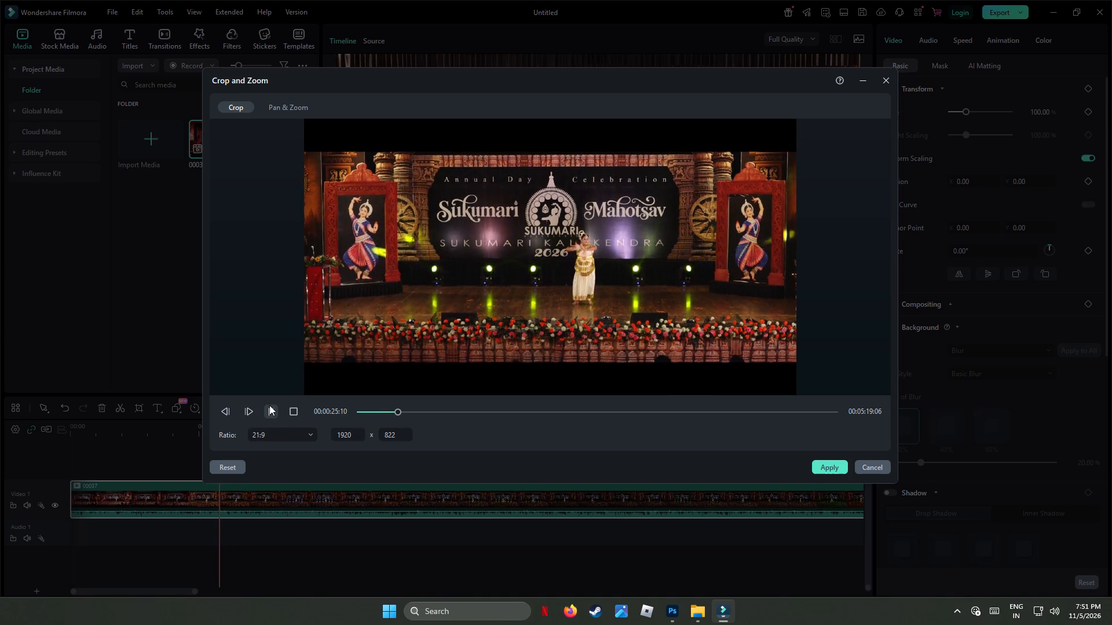
click(272, 412)
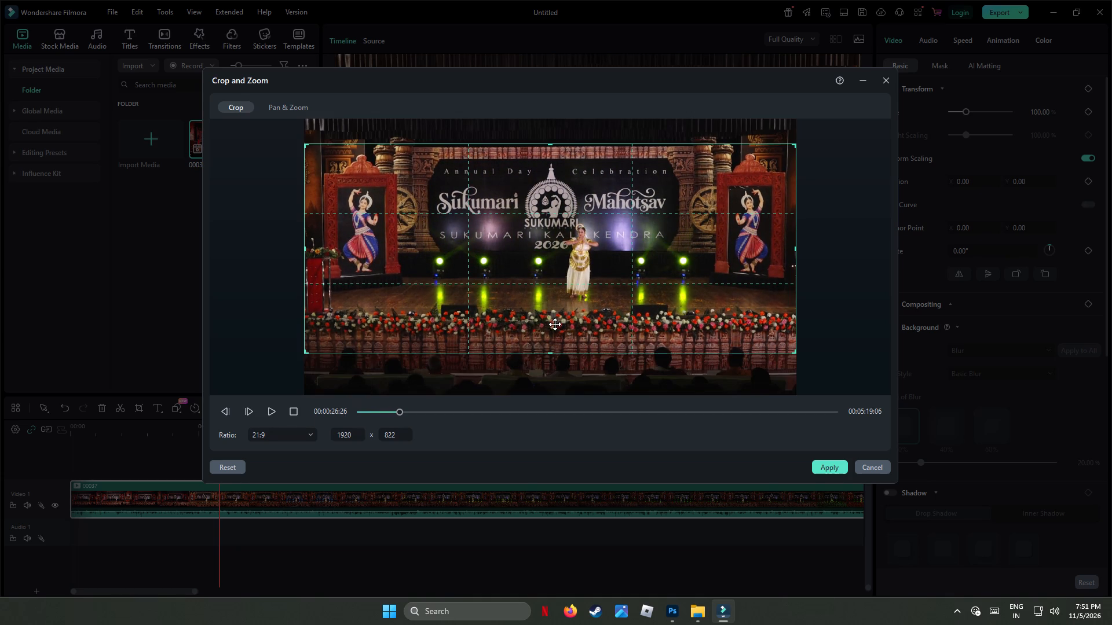
drag(555, 321, 556, 337)
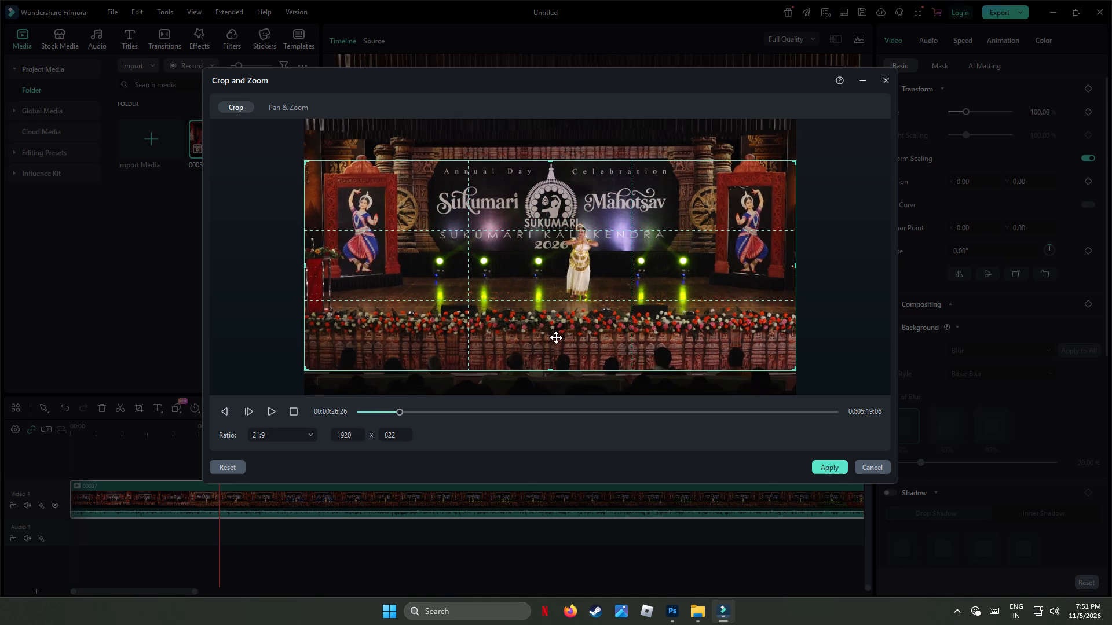
drag(556, 337, 559, 312)
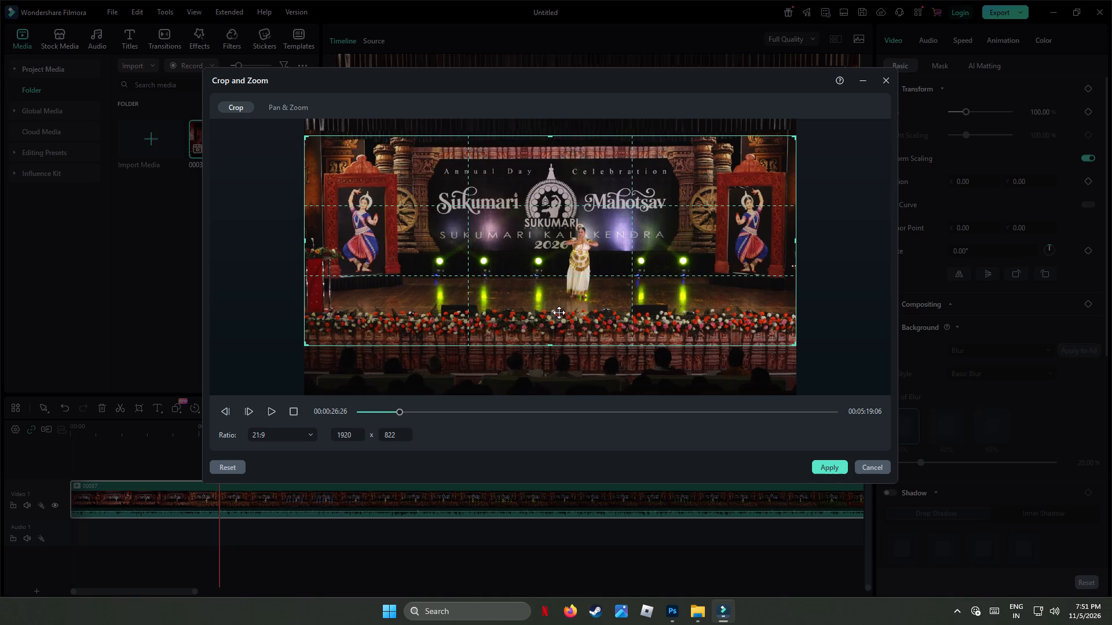
drag(559, 312, 559, 311)
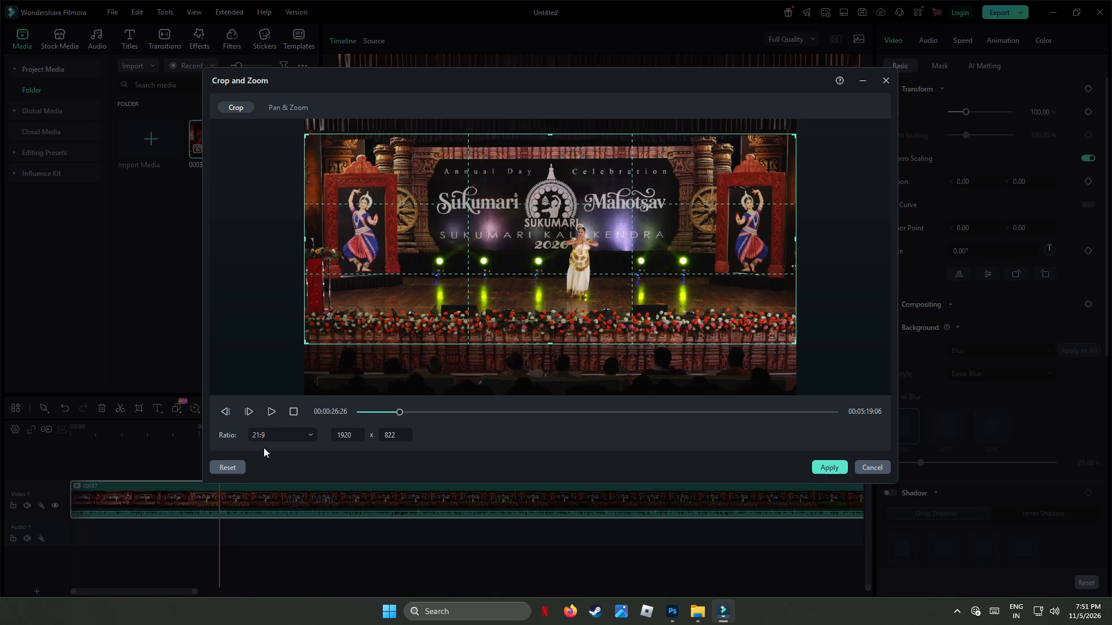
click(272, 409)
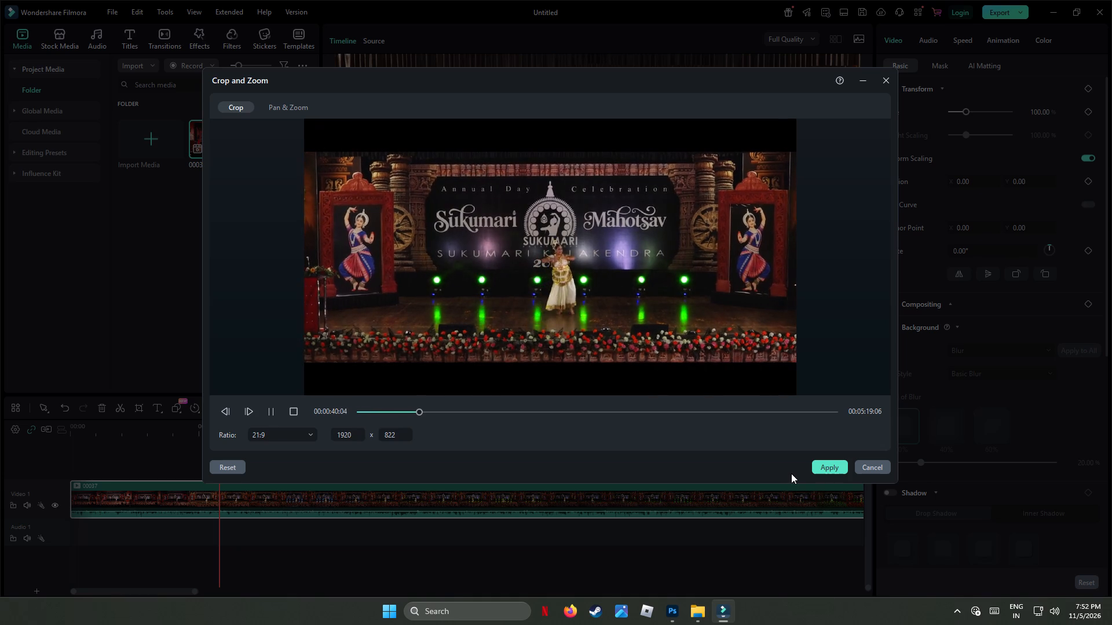
click(823, 465)
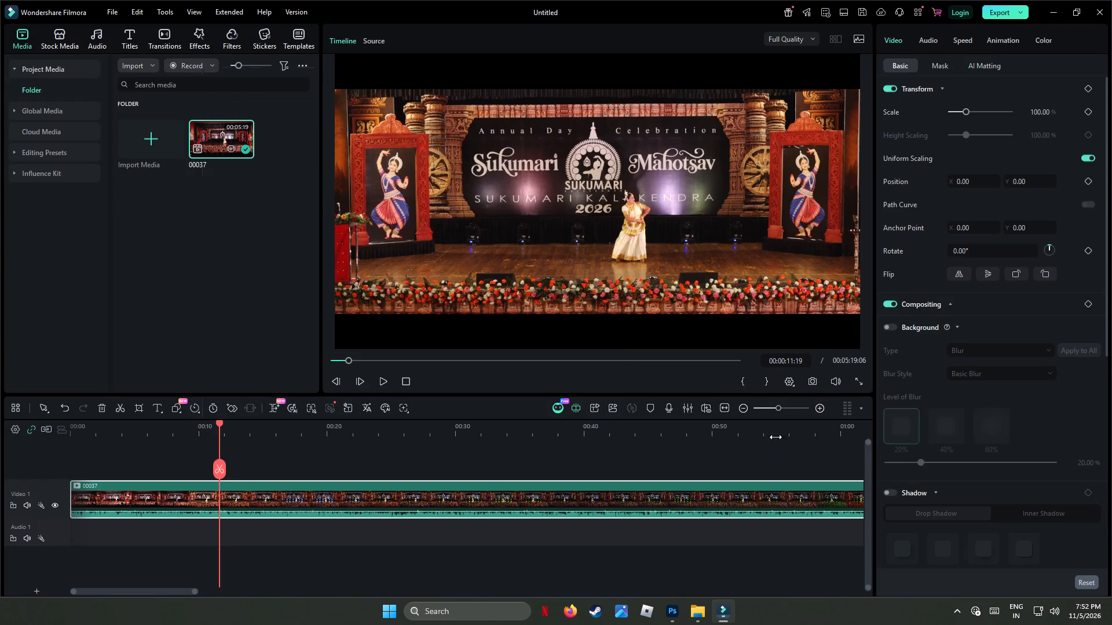
Preview the cropped dance in full screen to examine its framing.
click(864, 380)
key(space)
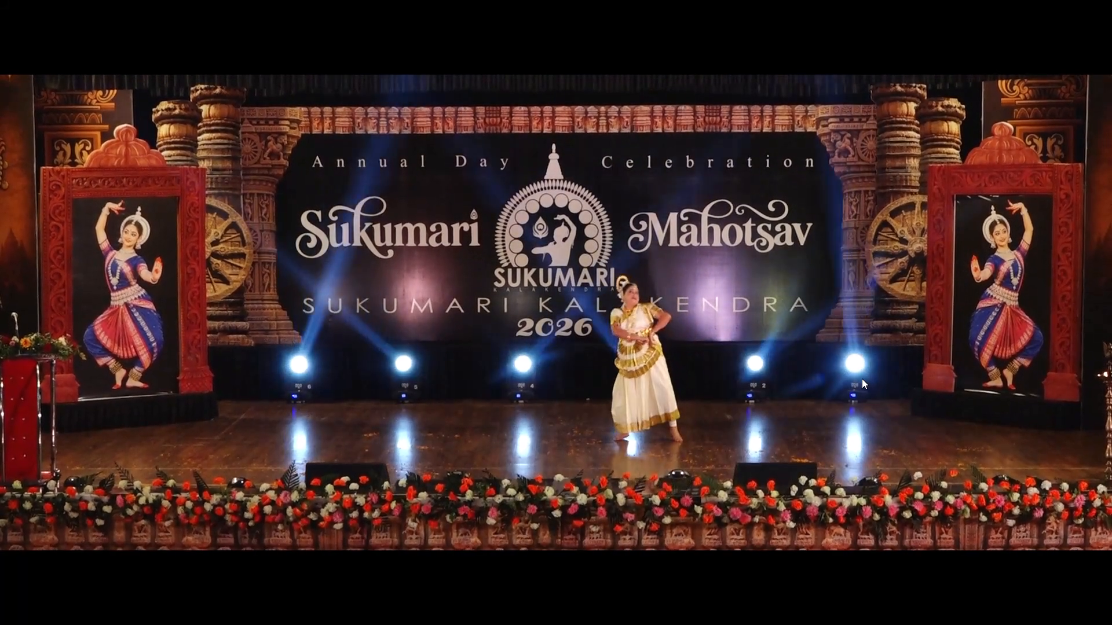
key(space)
key(Escape)
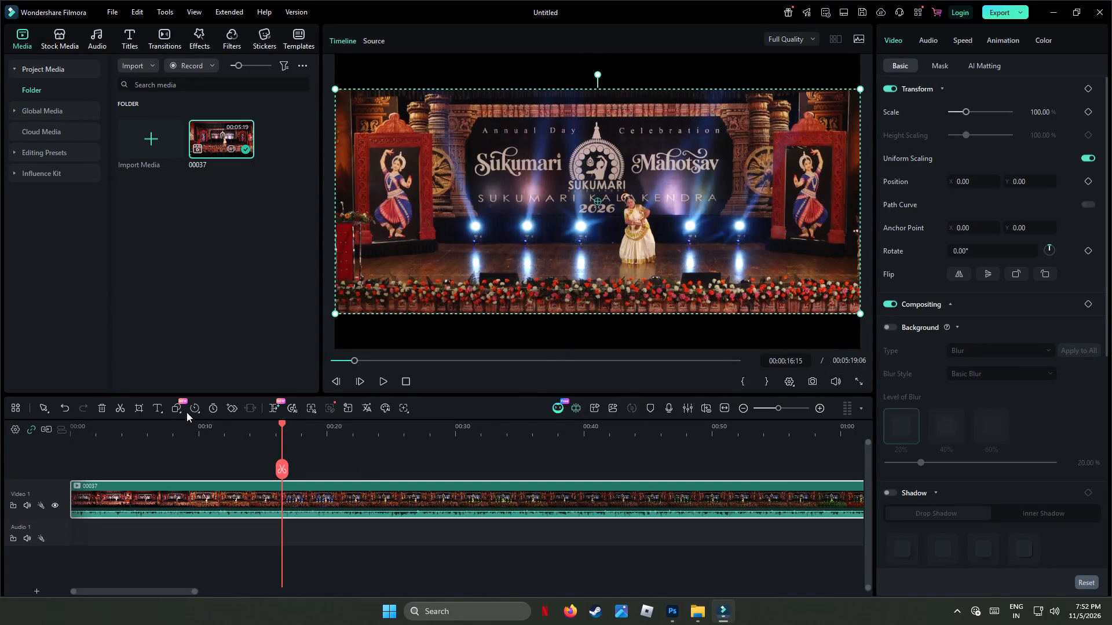
Lower clip 00037's 21:9 crop frame to include more of the stage front below the flowers, check playback, and apply it.
click(138, 405)
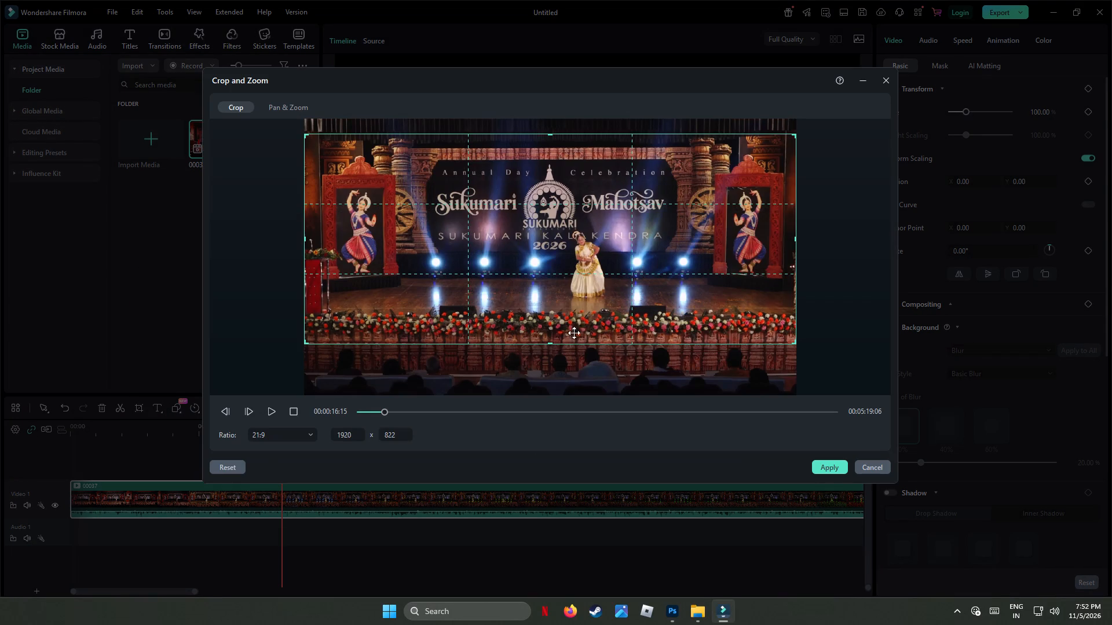
drag(586, 278, 586, 285)
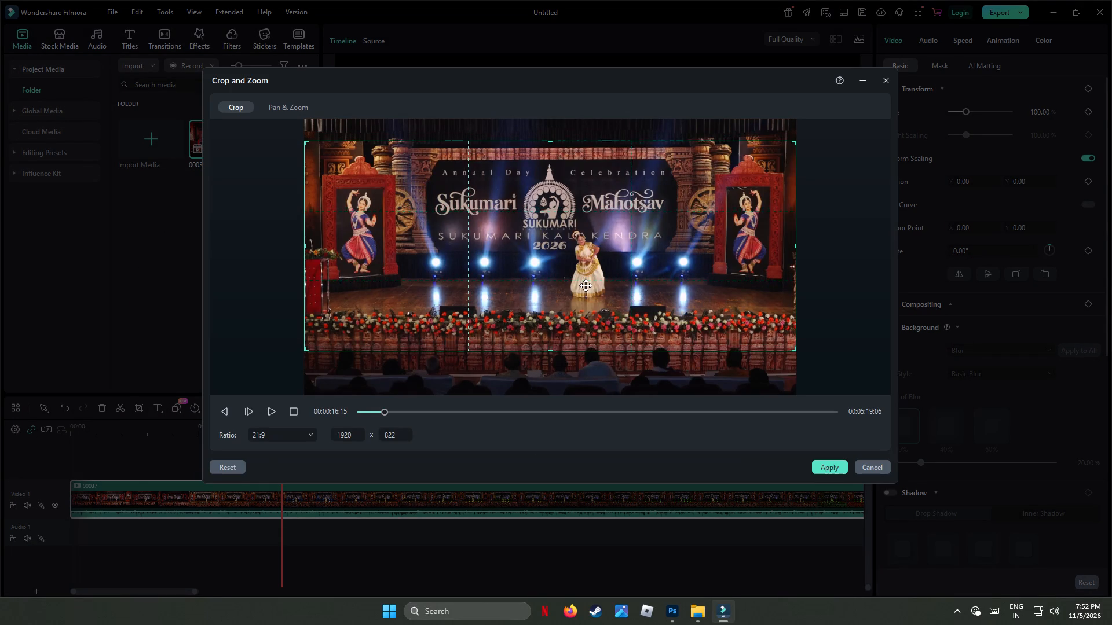
drag(586, 285, 587, 302)
click(279, 413)
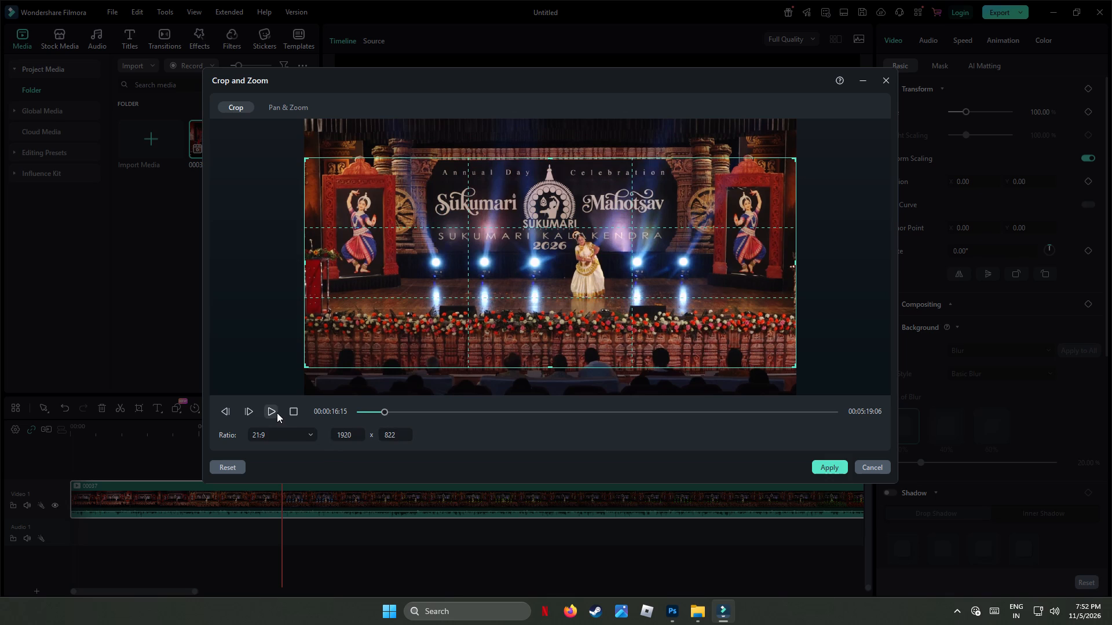
click(275, 412)
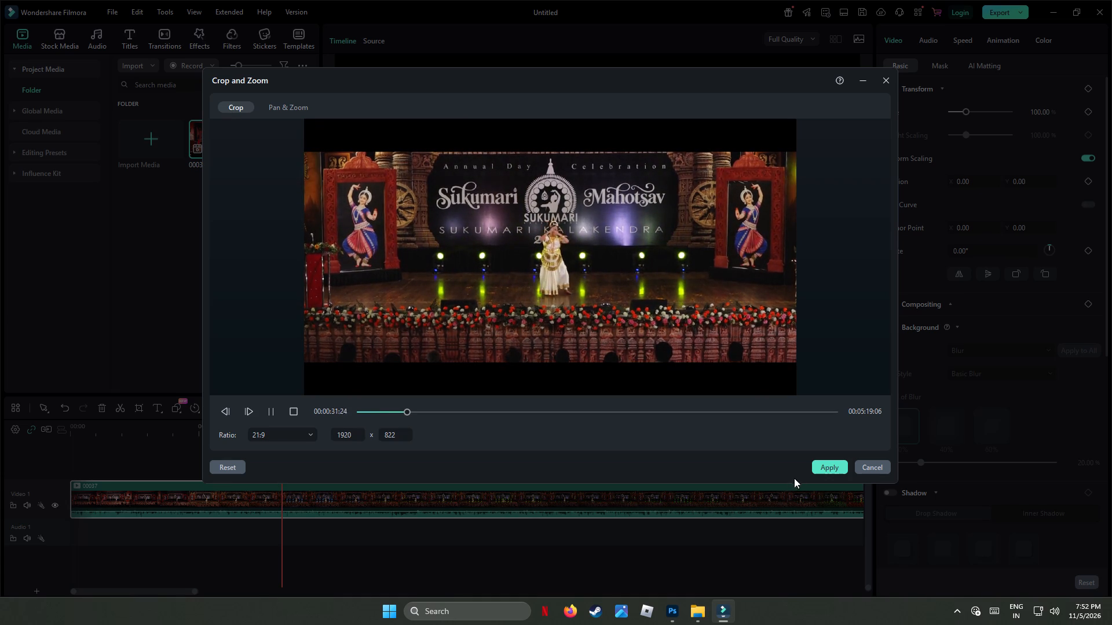
click(827, 462)
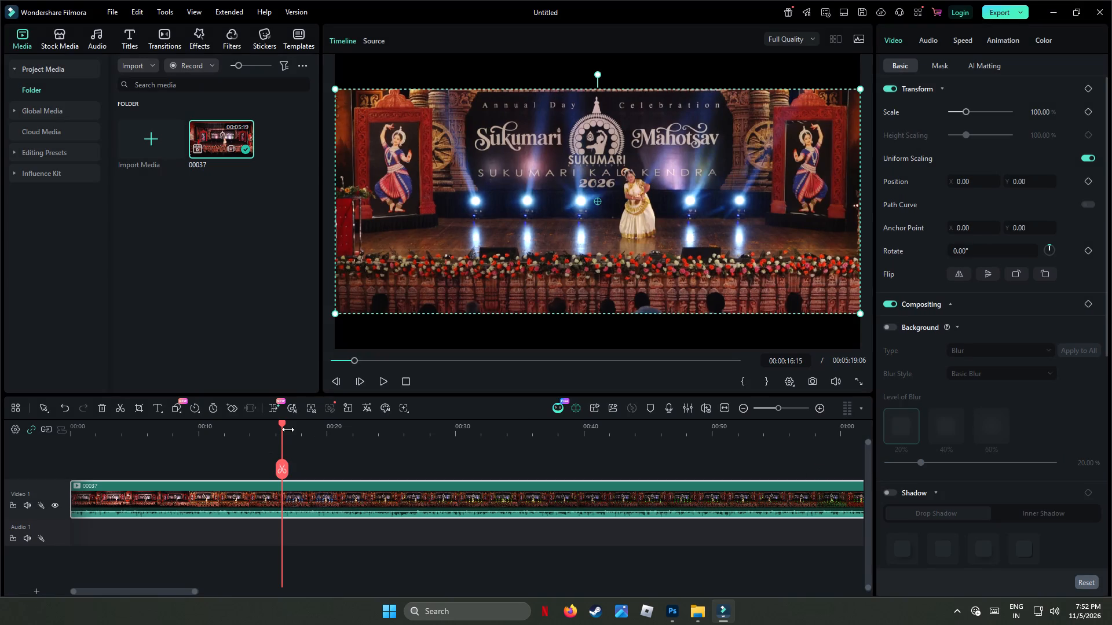
Set the project's aspect ratio to 21:9 (Cinema) with 2560x1080 resolution.
click(136, 10)
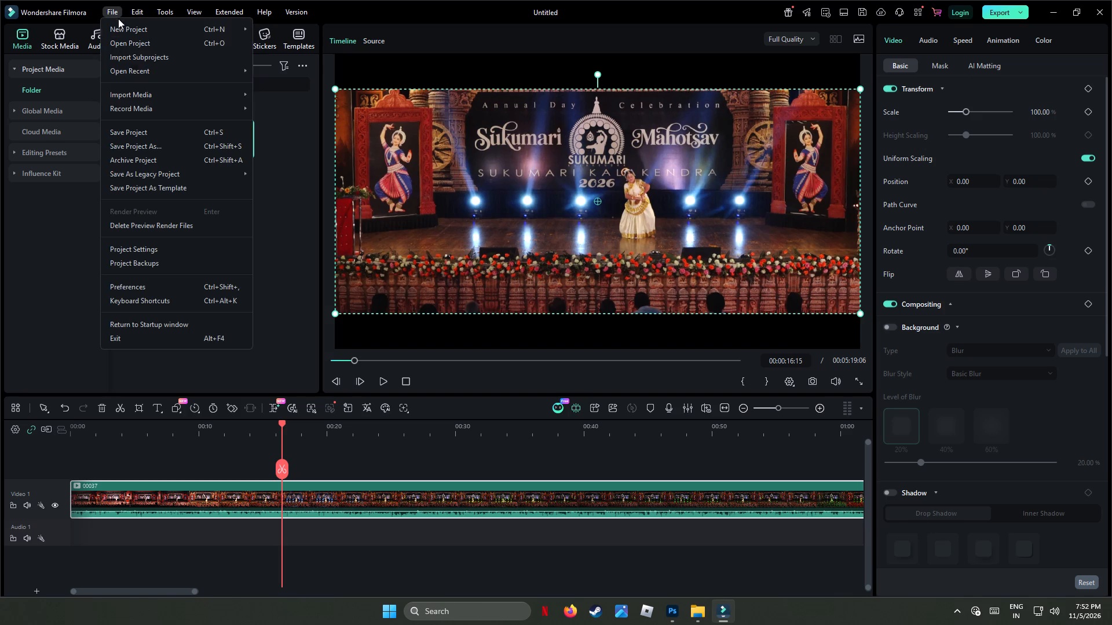
click(155, 248)
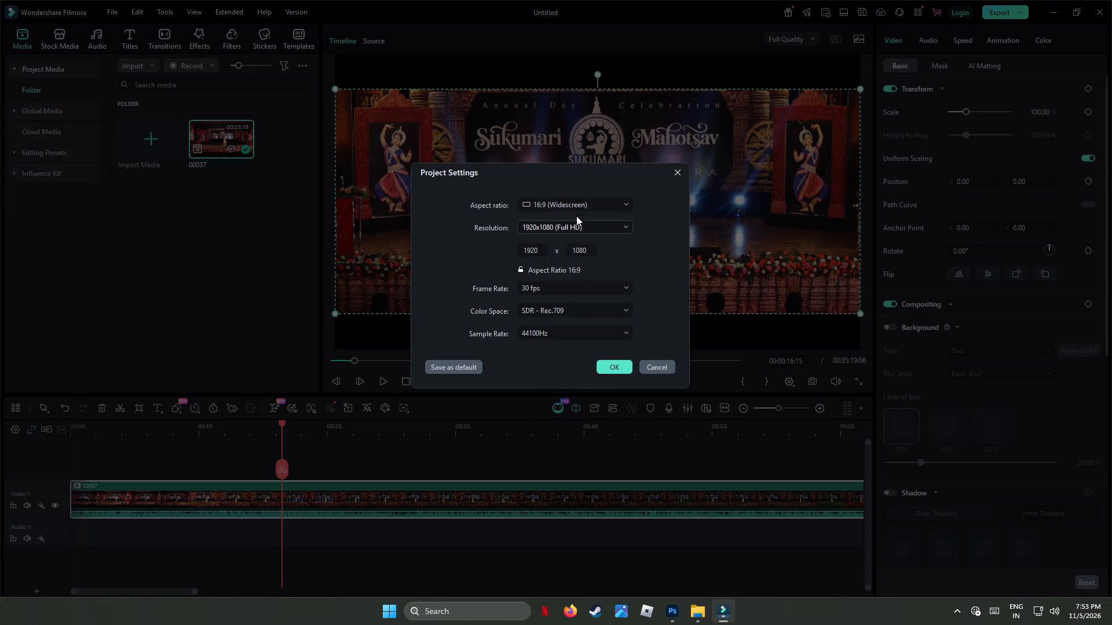
click(584, 201)
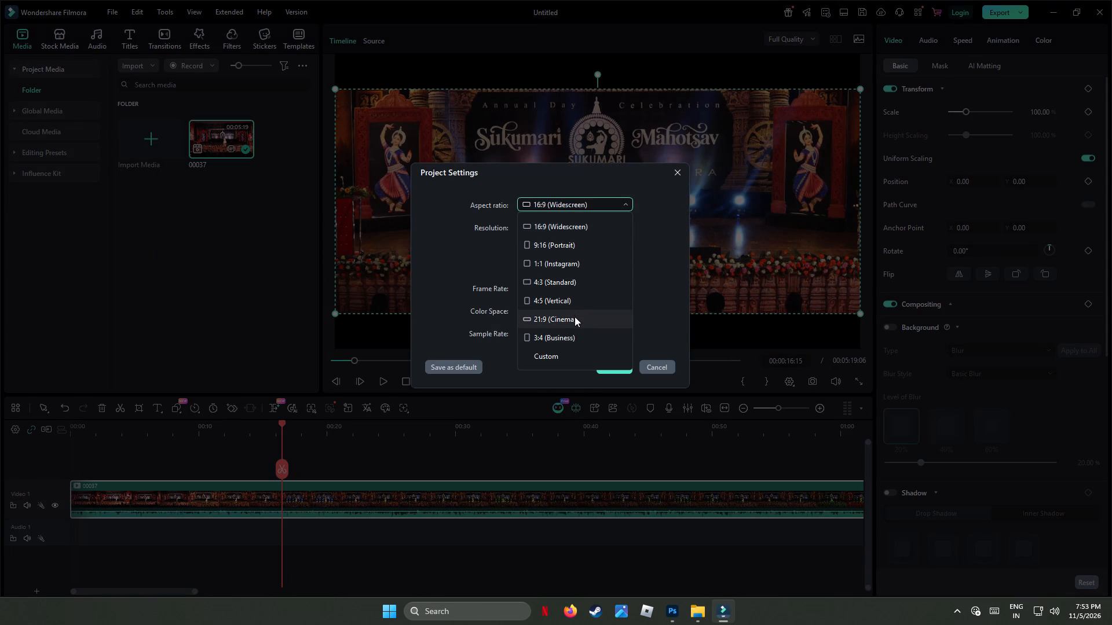
click(576, 320)
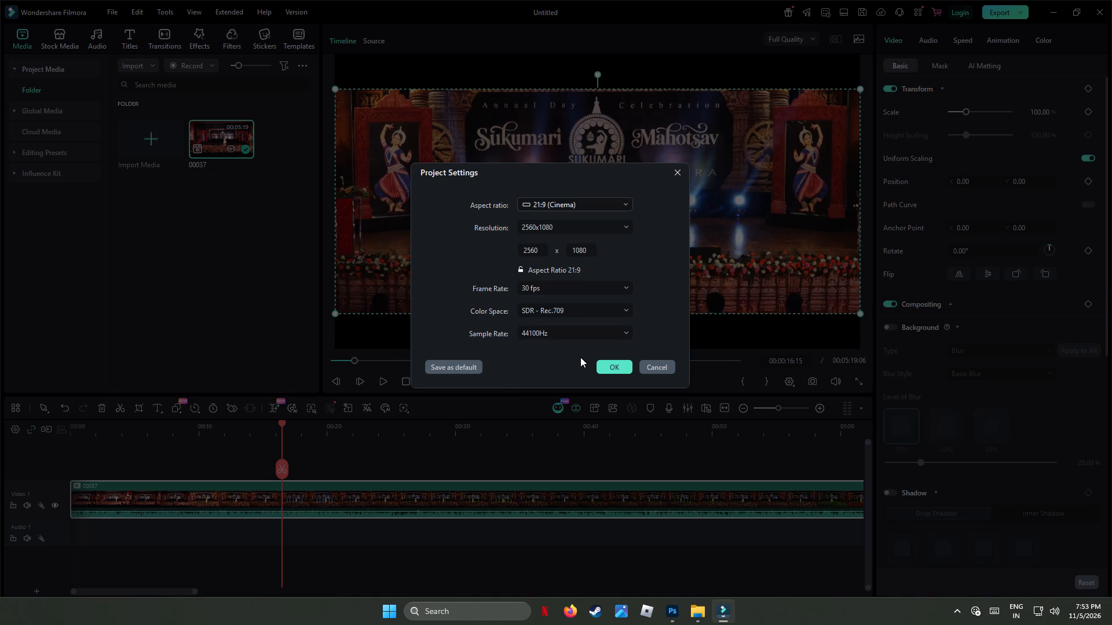
click(616, 366)
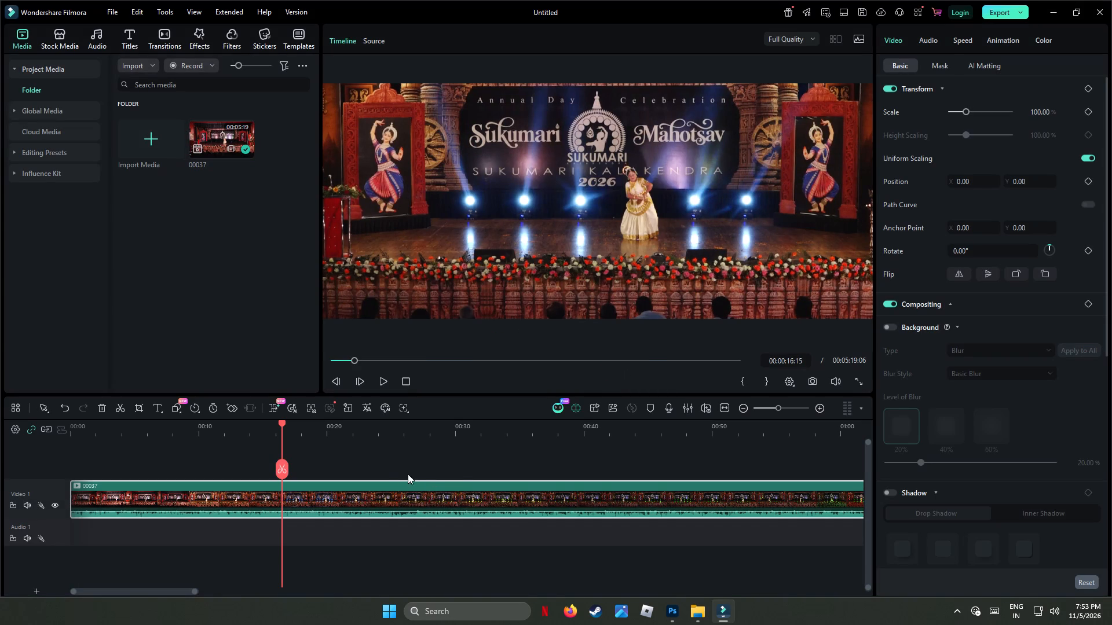
Add the Fade Single Track transition to the beginning of clip 00037 on the Video 1 track.
click(116, 498)
click(167, 35)
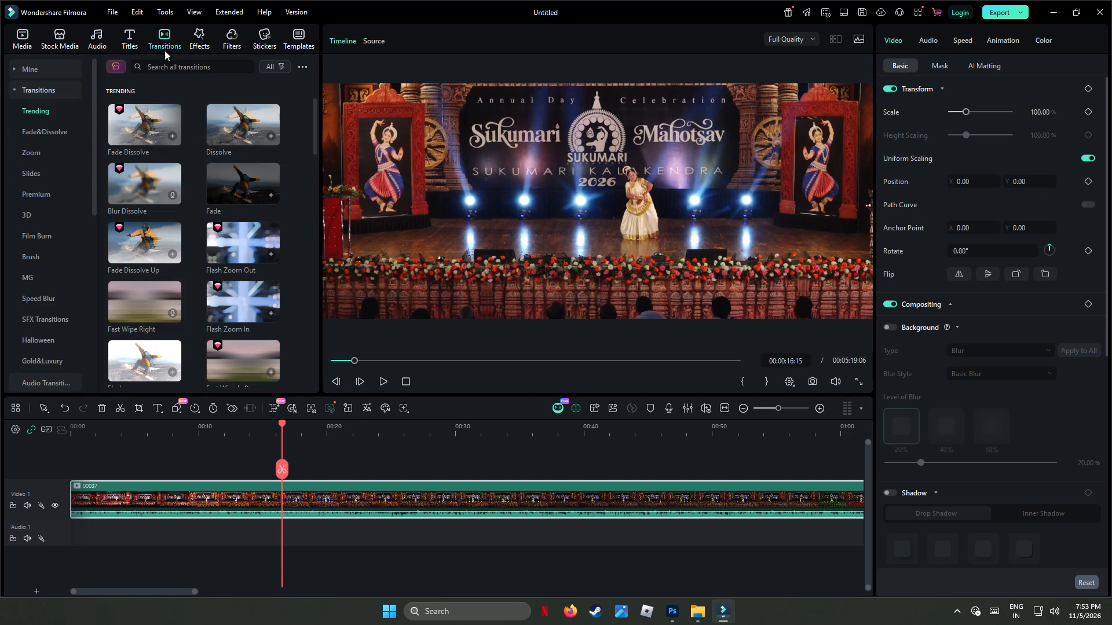
click(236, 178)
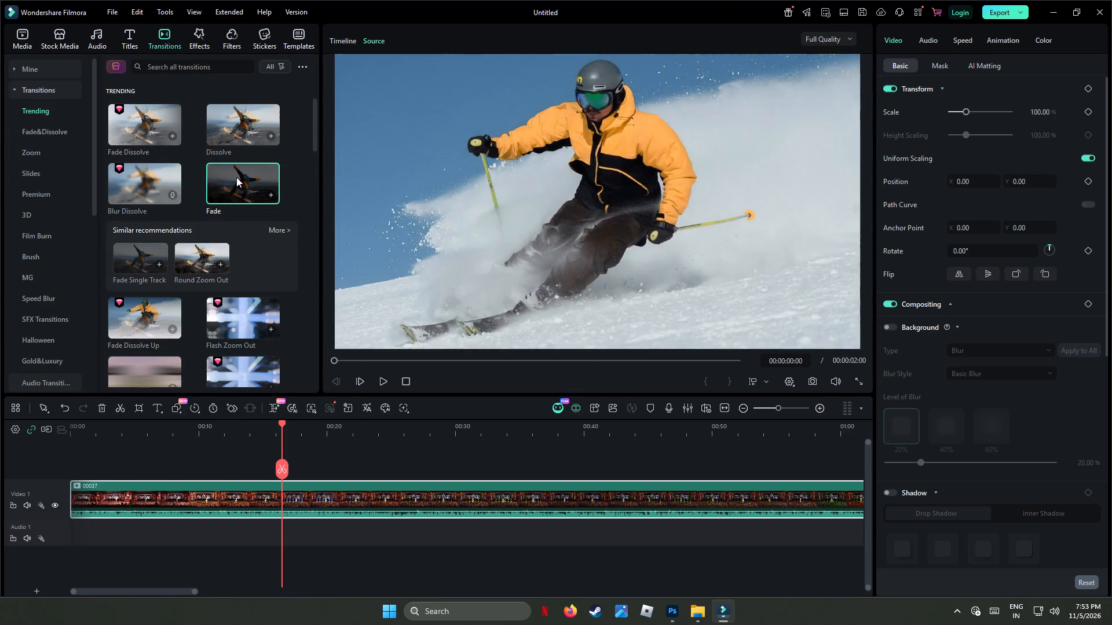
click(131, 260)
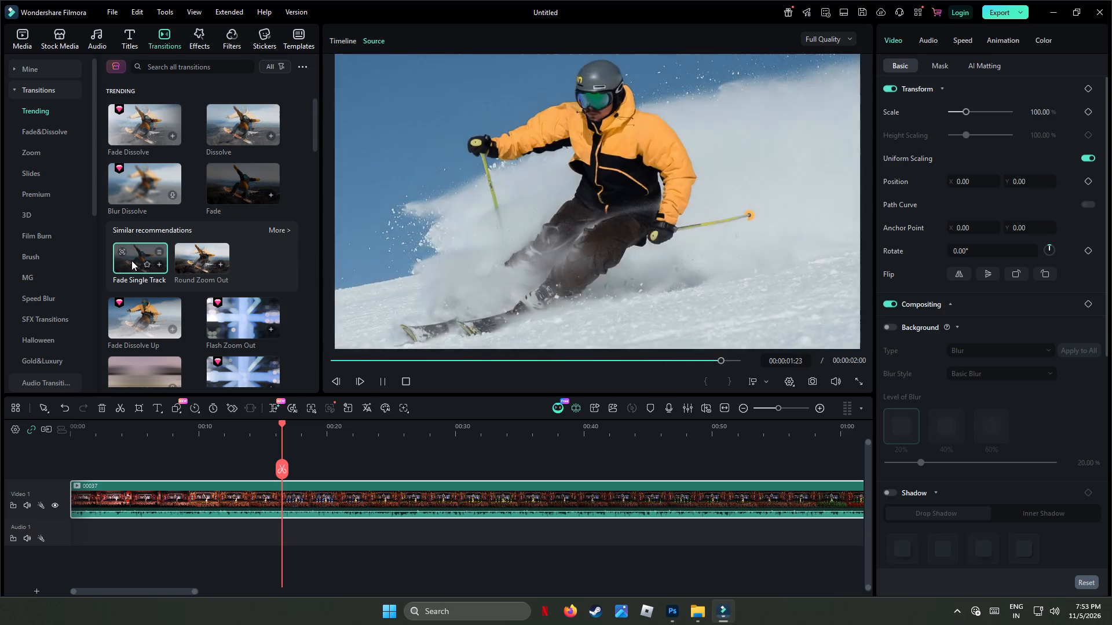
drag(131, 260, 74, 492)
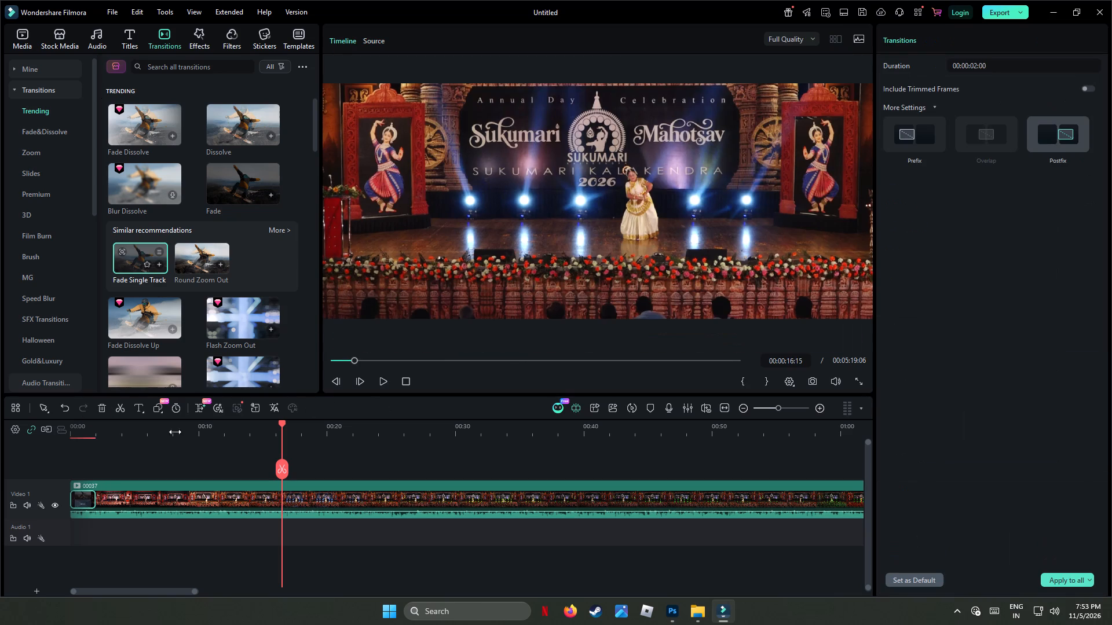
Play the timeline from the start to check the opening fade.
drag(282, 423, 210, 444)
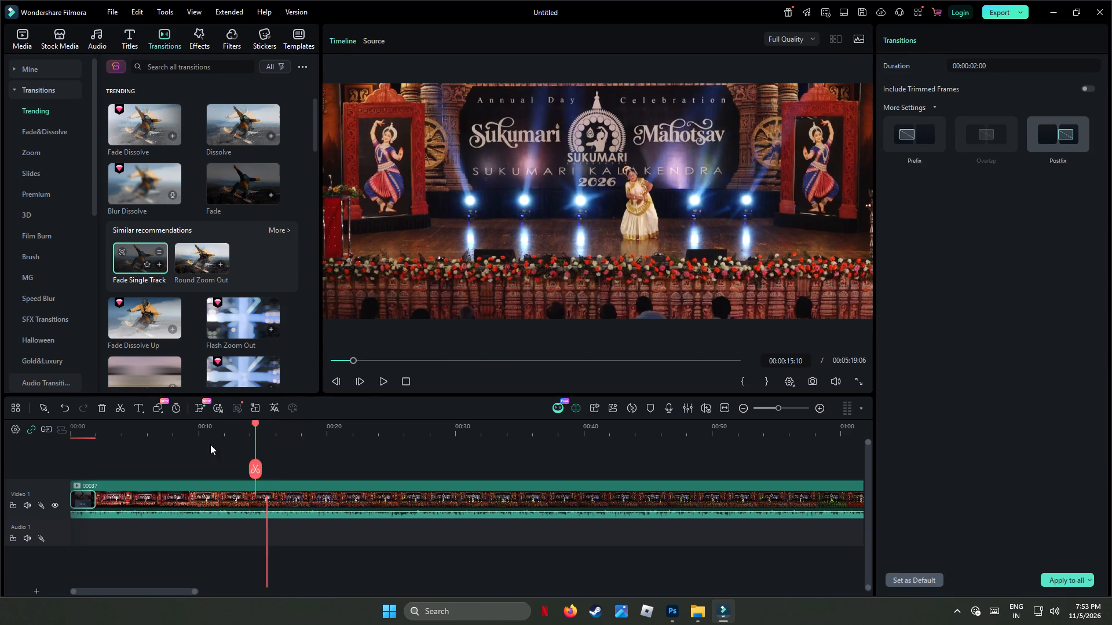
drag(210, 444, 23, 448)
click(381, 383)
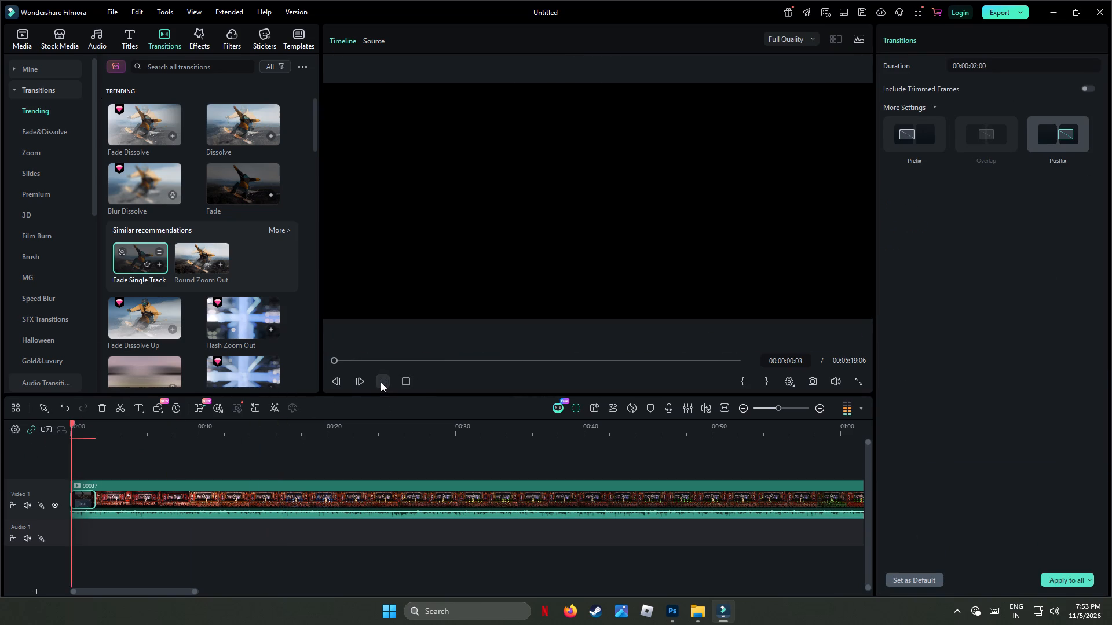
click(380, 382)
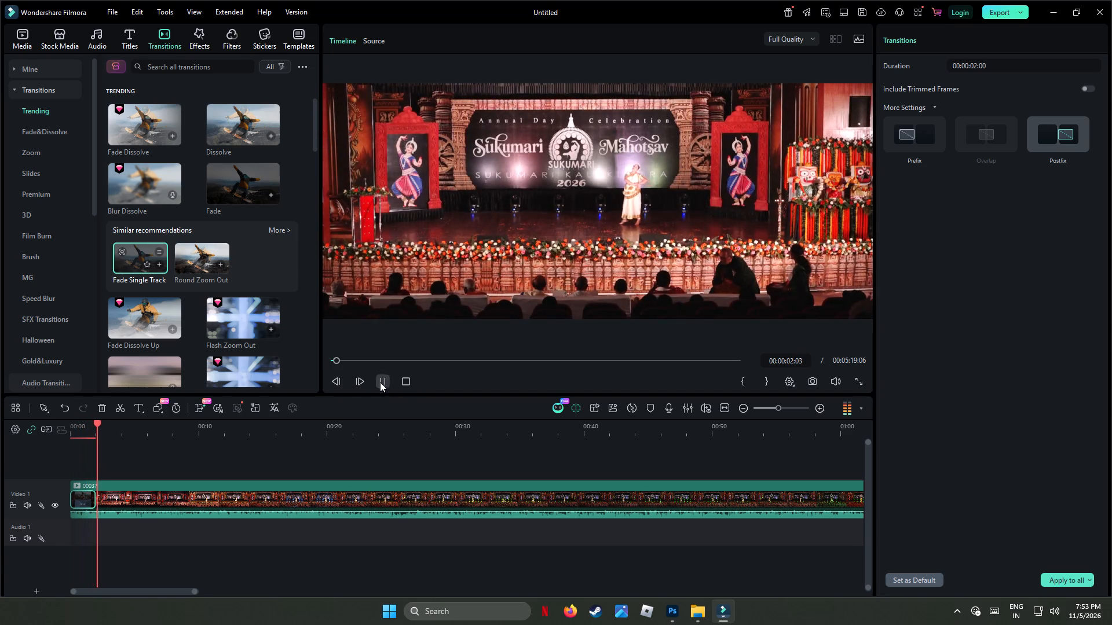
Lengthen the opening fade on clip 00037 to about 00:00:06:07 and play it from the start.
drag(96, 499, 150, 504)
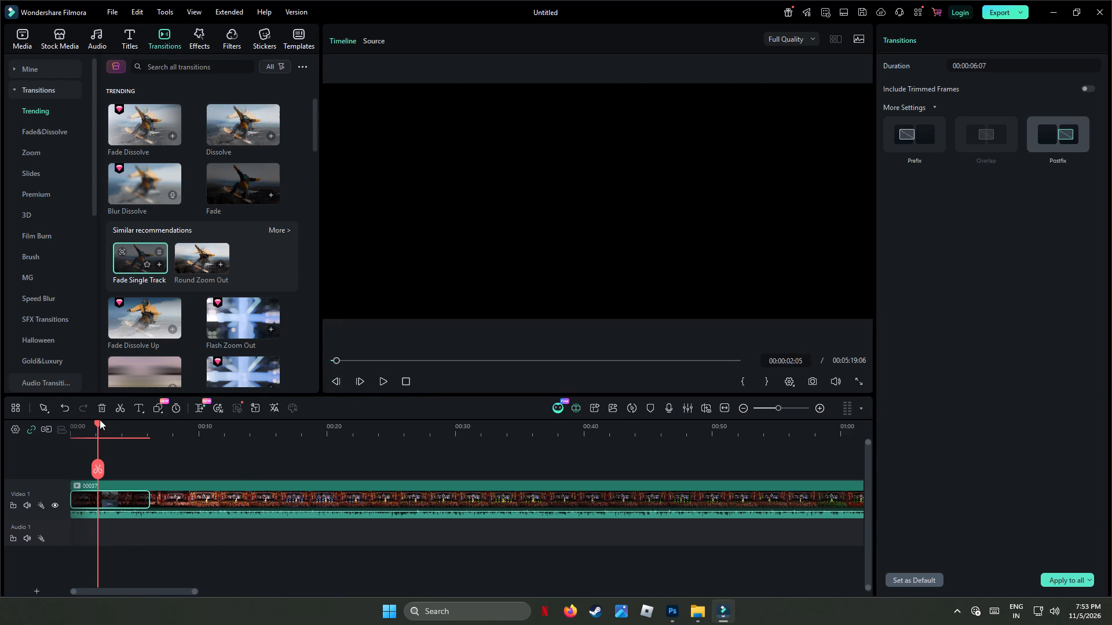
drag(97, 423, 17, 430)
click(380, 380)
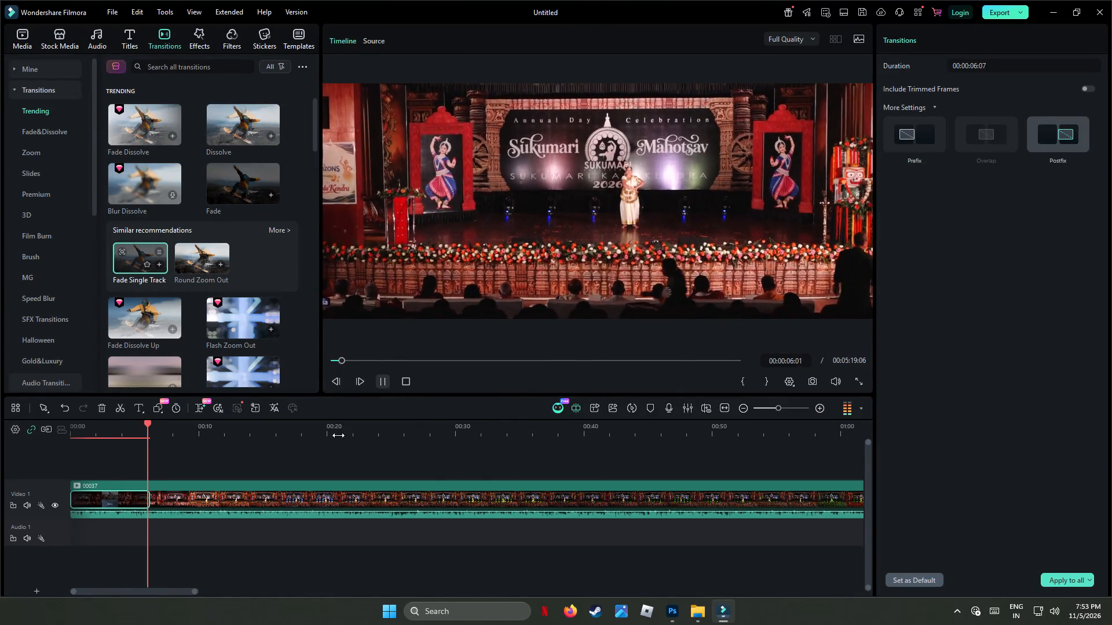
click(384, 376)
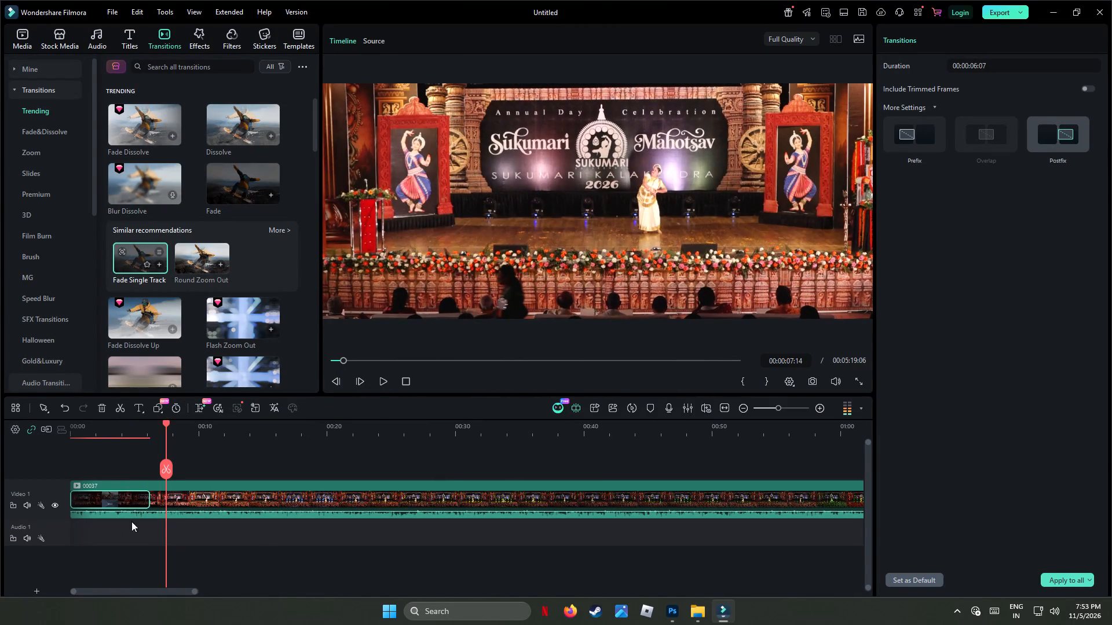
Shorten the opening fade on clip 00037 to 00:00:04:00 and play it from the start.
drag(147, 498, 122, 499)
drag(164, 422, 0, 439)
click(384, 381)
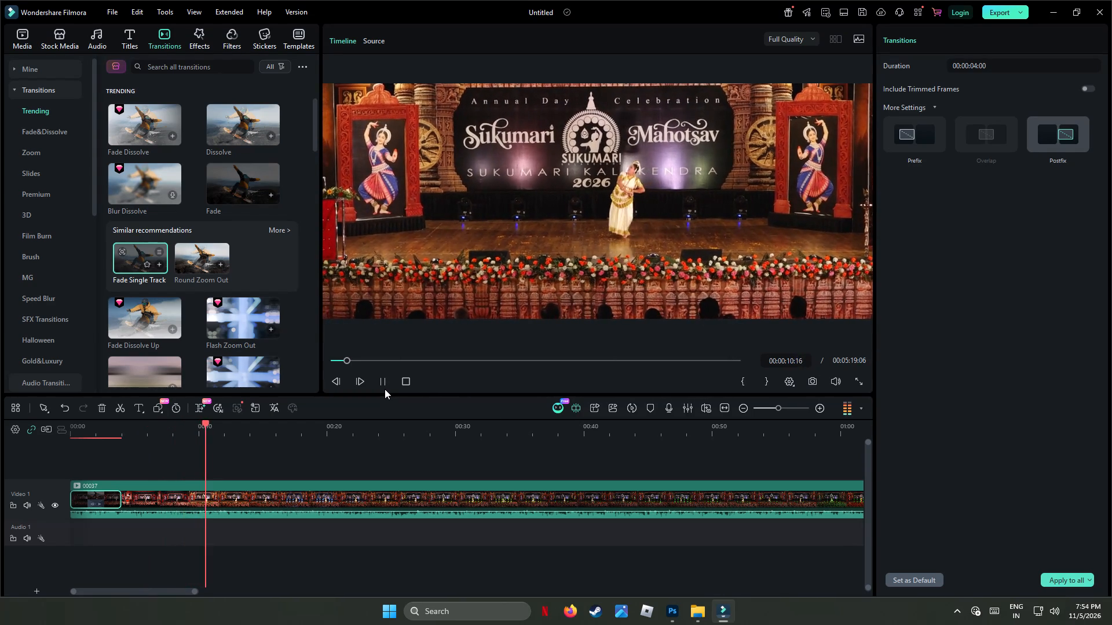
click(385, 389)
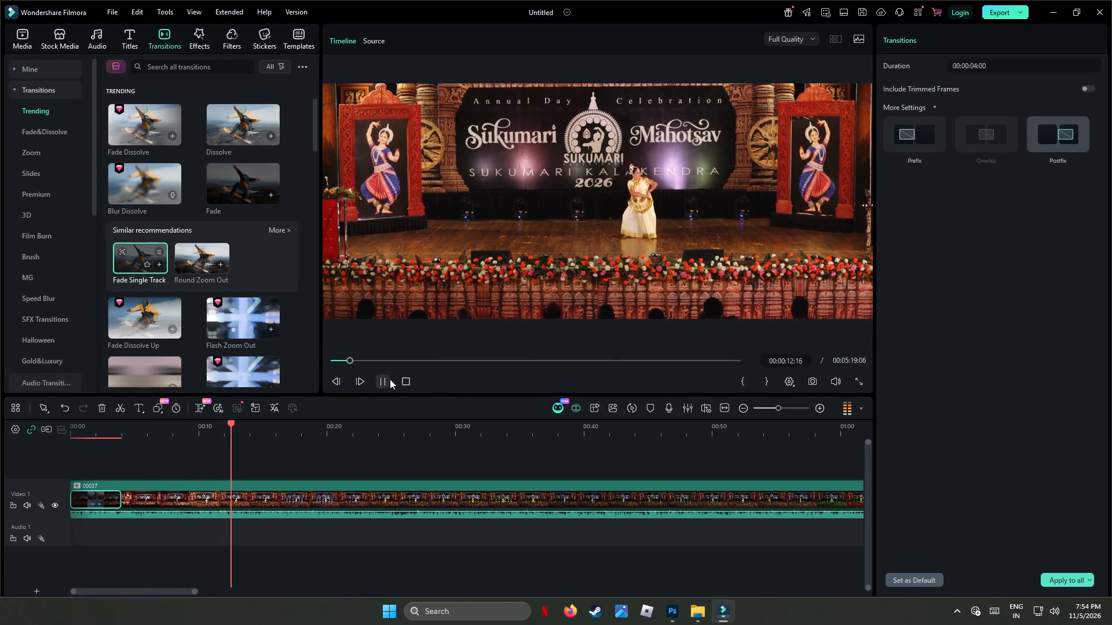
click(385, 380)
Shorten the opening fade on clip 00037 to about 00:00:03:09 and play it from the start.
drag(119, 498, 116, 498)
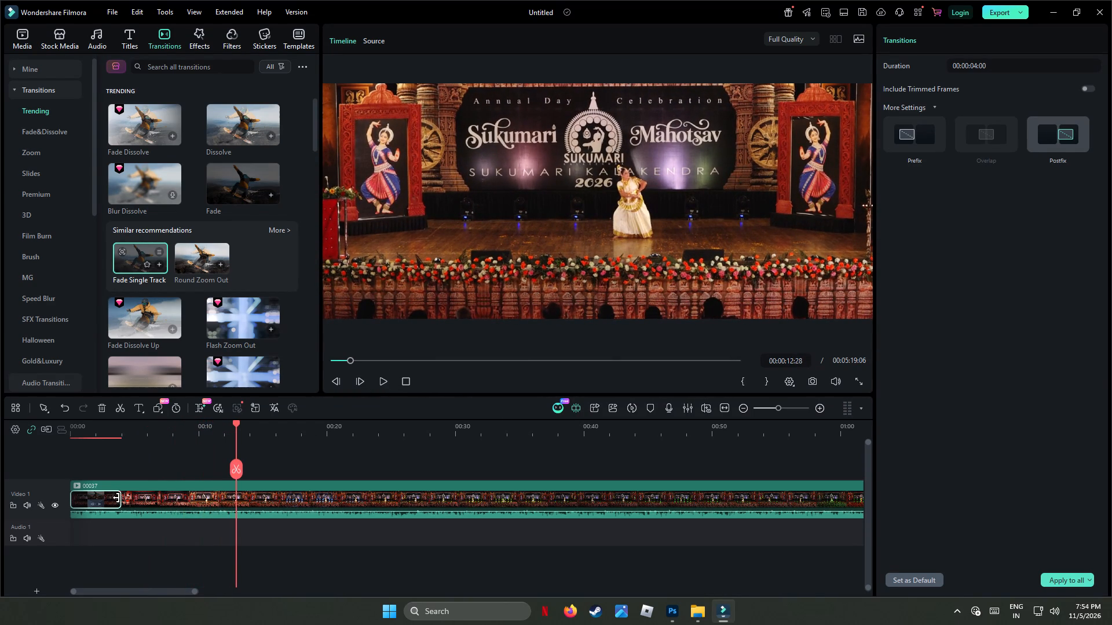
drag(116, 498, 112, 499)
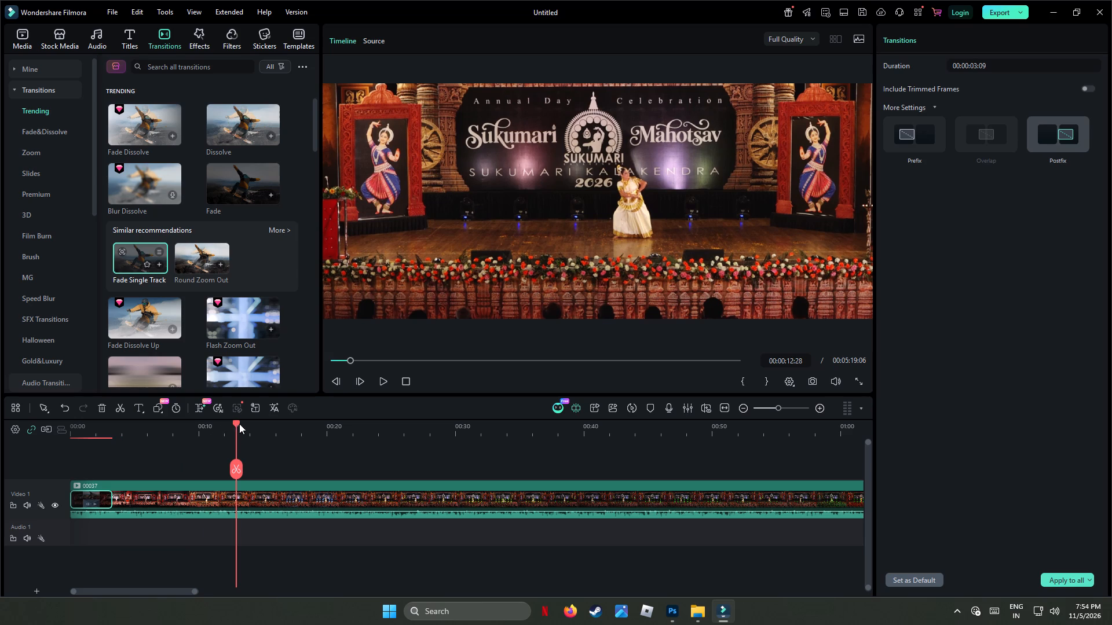
drag(236, 423, 0, 443)
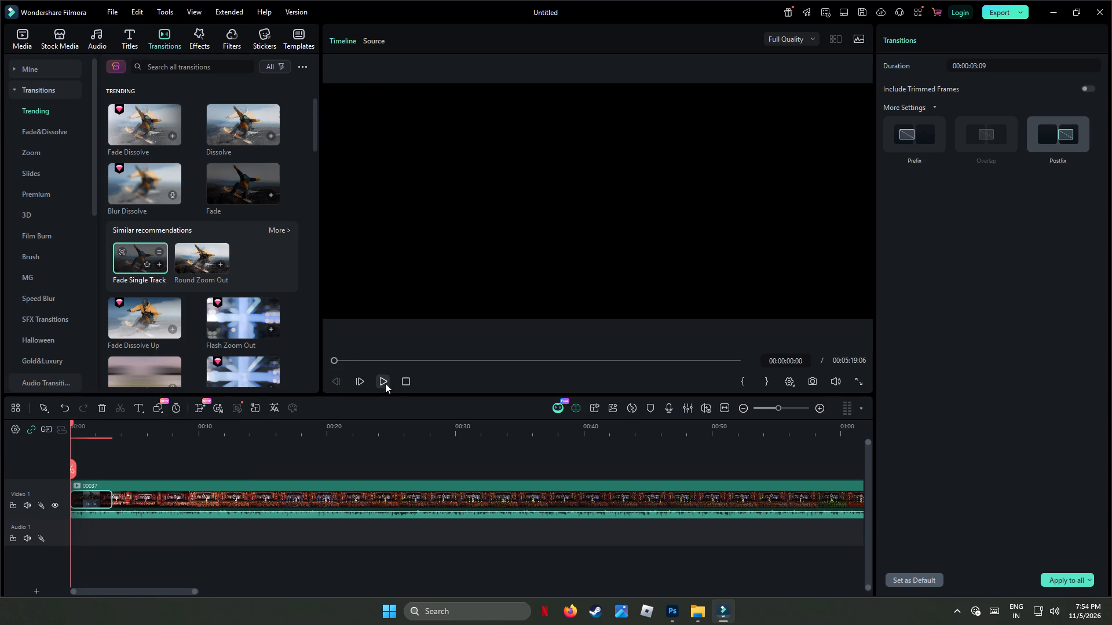
click(384, 384)
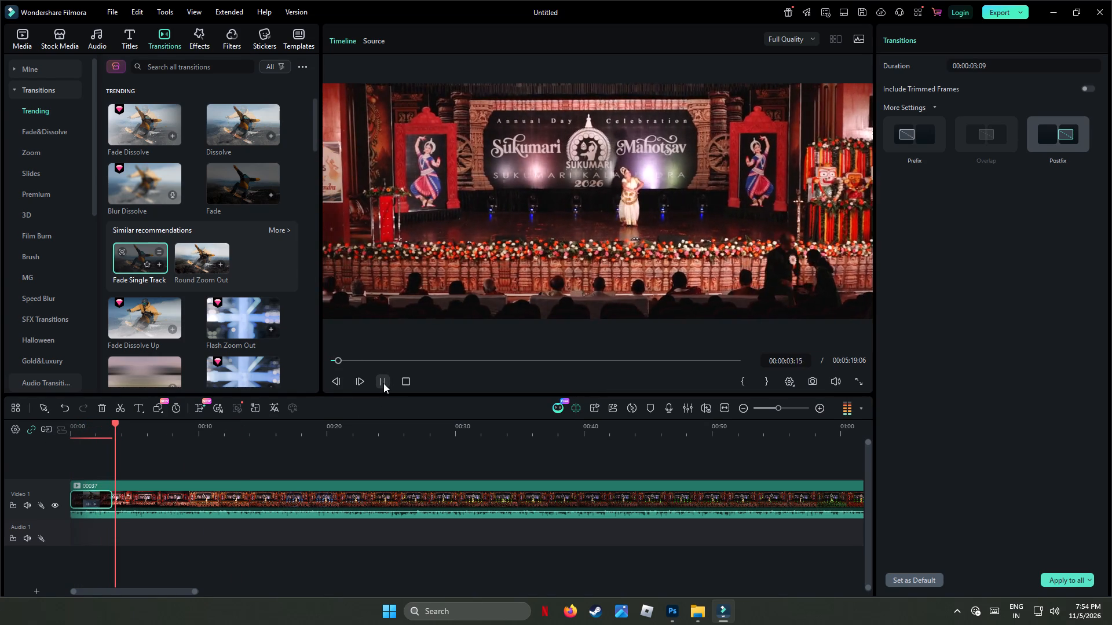
click(383, 383)
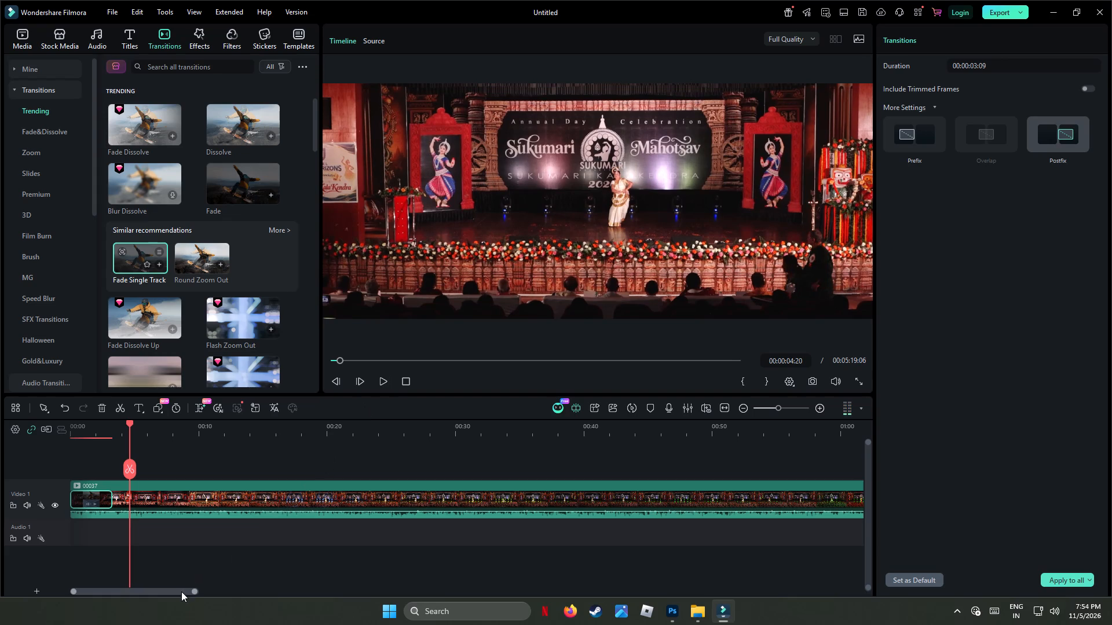
Play the last seconds of clip 00037 and trim its end back to about 00:05:16:19.
drag(181, 592, 780, 616)
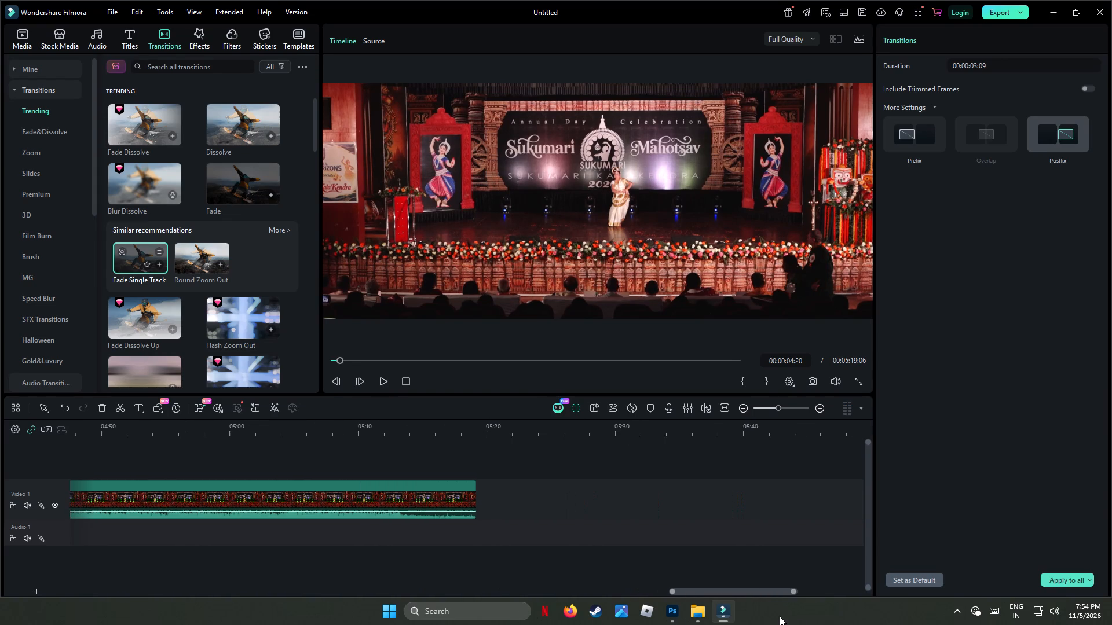
drag(780, 616, 778, 615)
click(345, 433)
key(space)
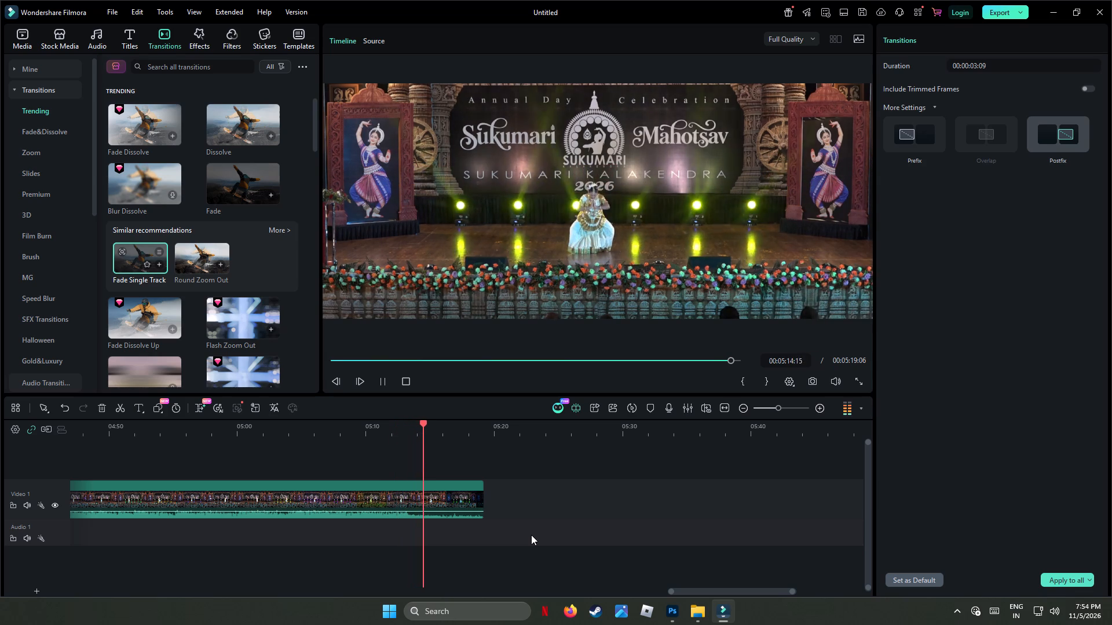
key(space)
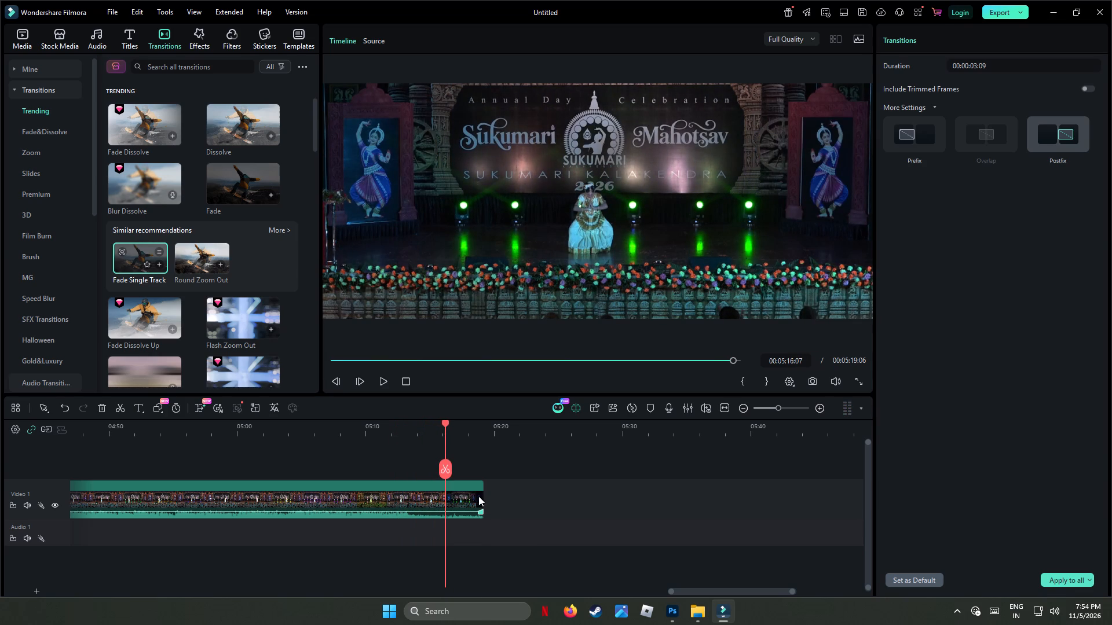
click(379, 380)
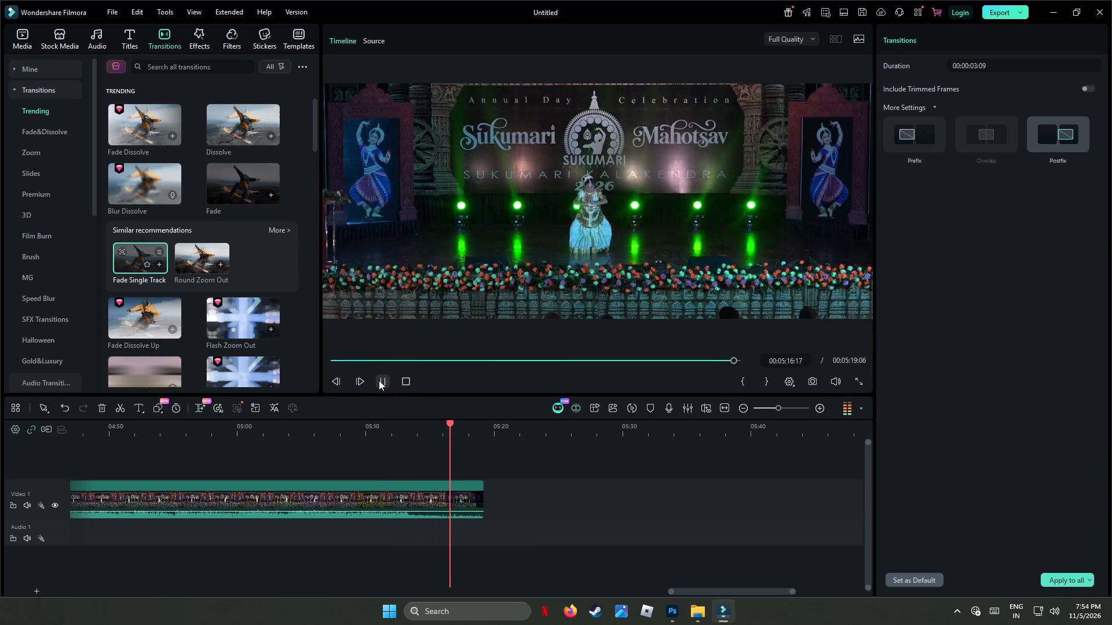
click(379, 380)
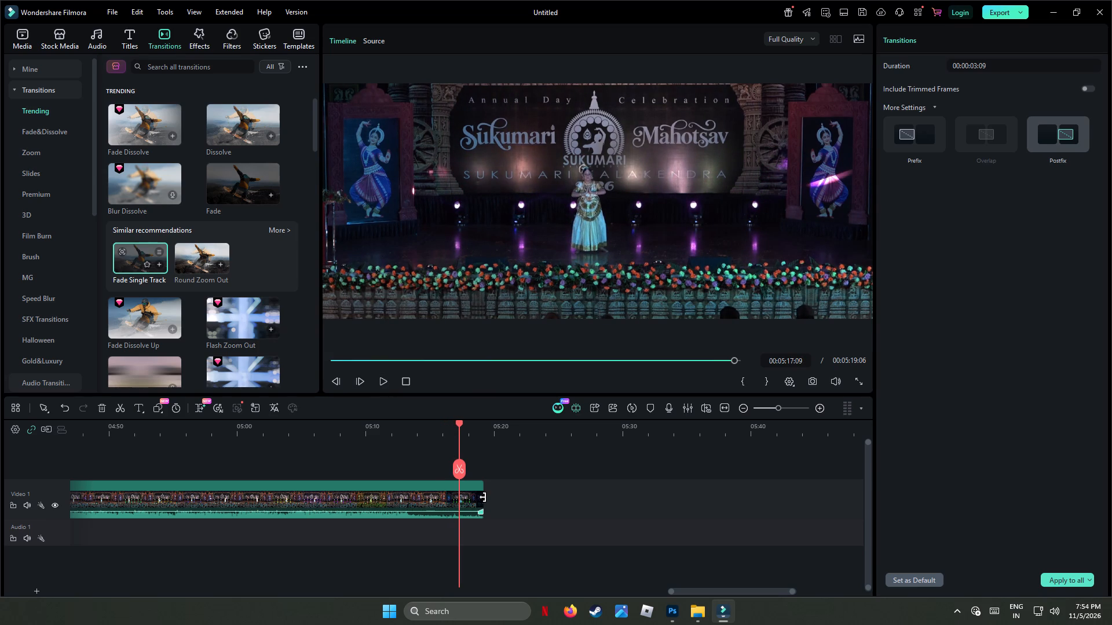
drag(483, 497, 450, 493)
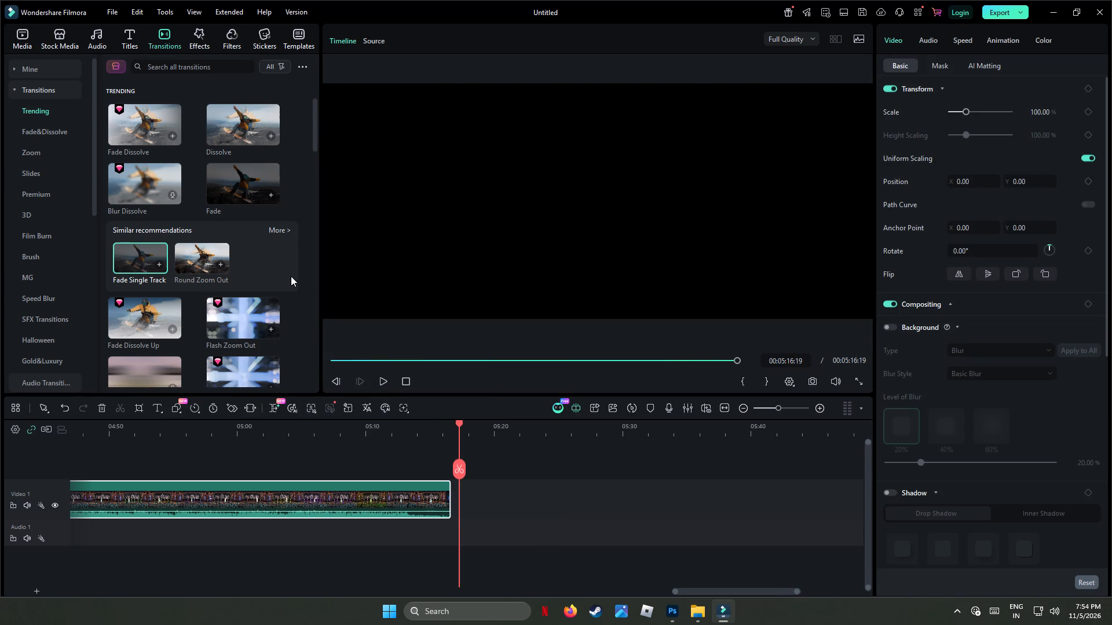
Add the Fade Single Track transition to the end of clip 00037, lengthen it to about 00:00:03:29, and play the ending.
drag(124, 263, 328, 454)
drag(328, 454, 391, 504)
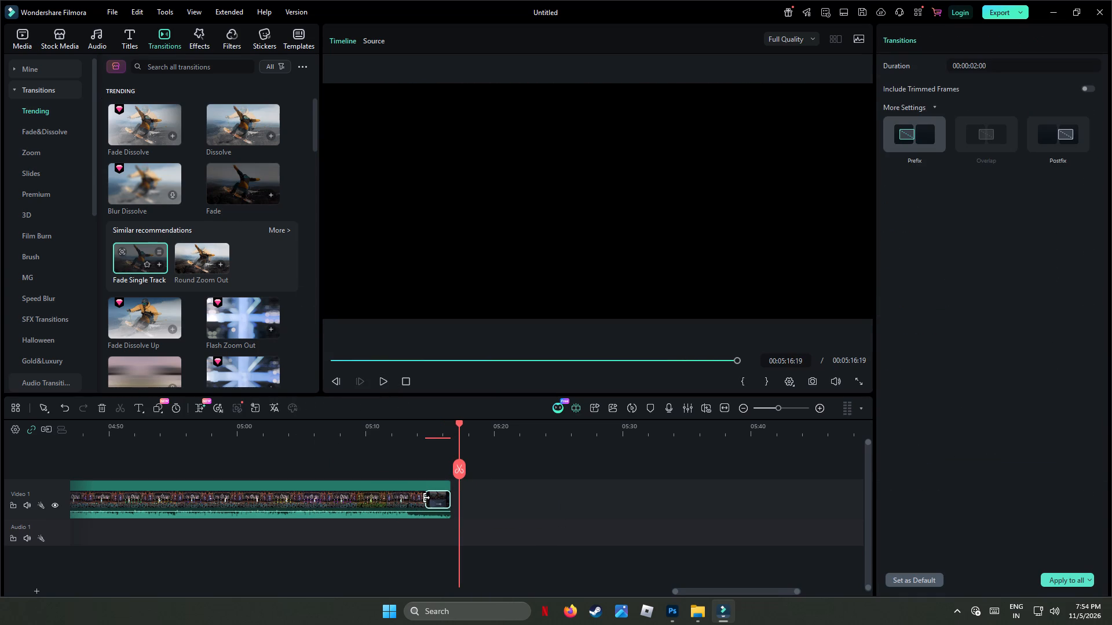
drag(427, 498, 400, 496)
click(334, 435)
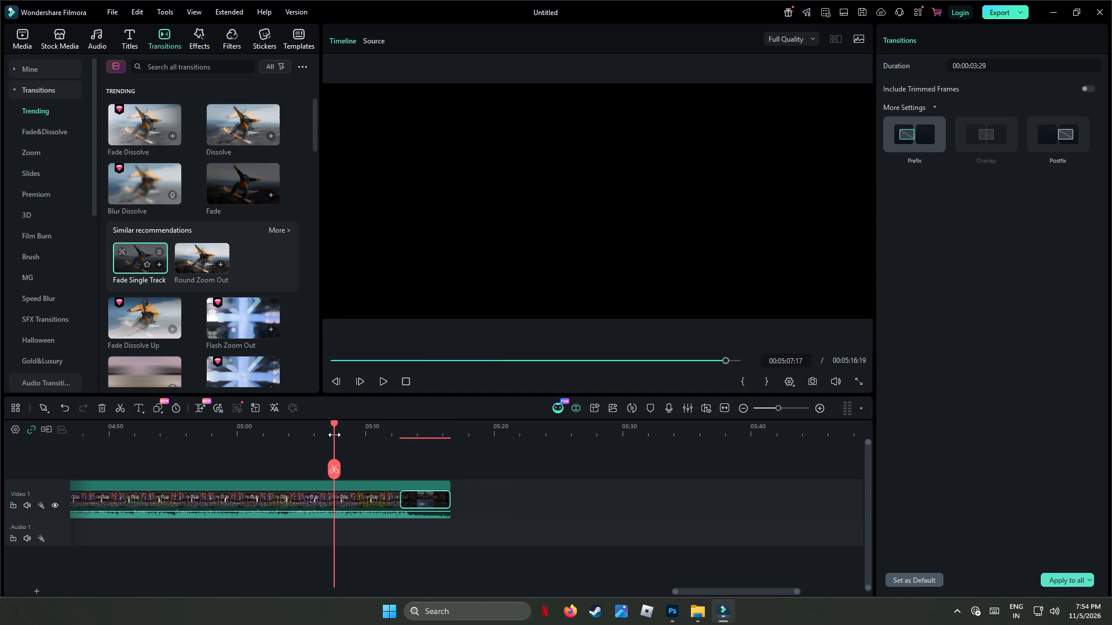
key(space)
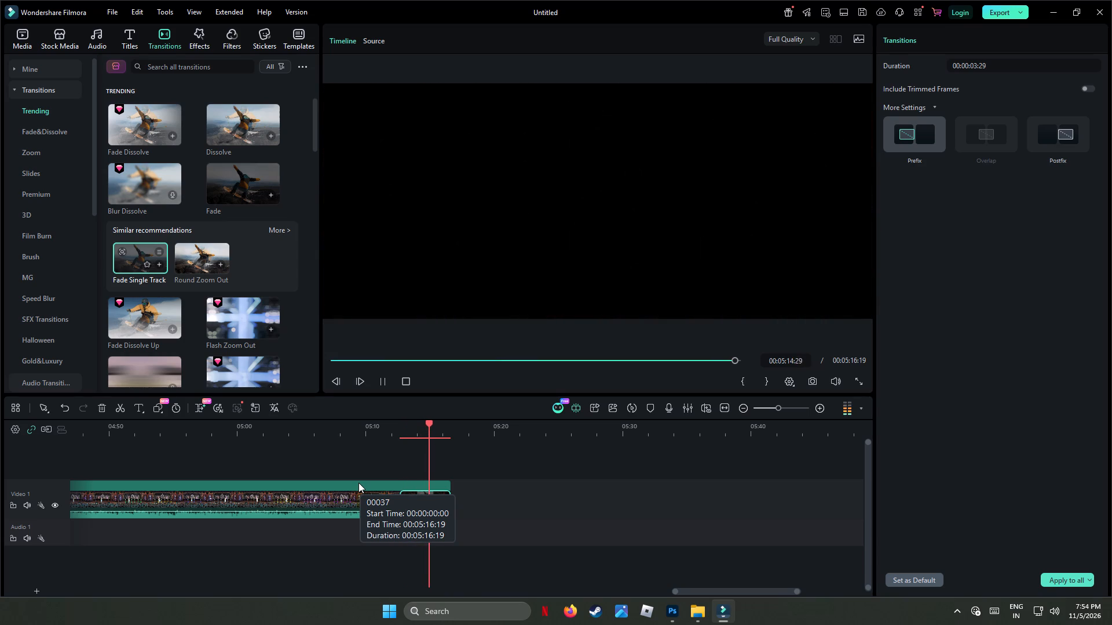
key(space)
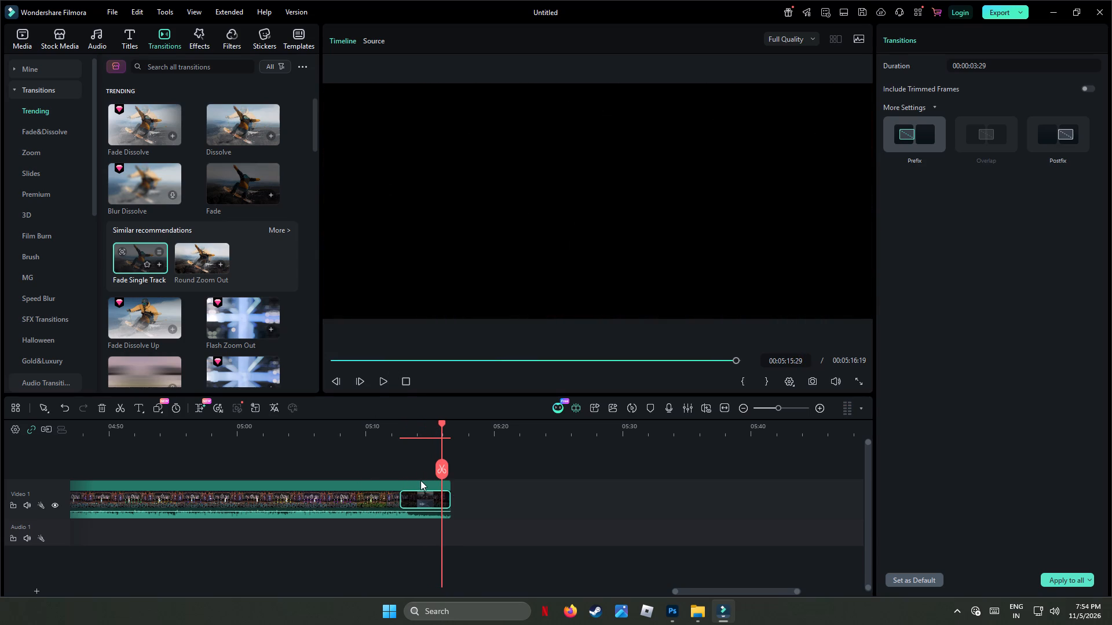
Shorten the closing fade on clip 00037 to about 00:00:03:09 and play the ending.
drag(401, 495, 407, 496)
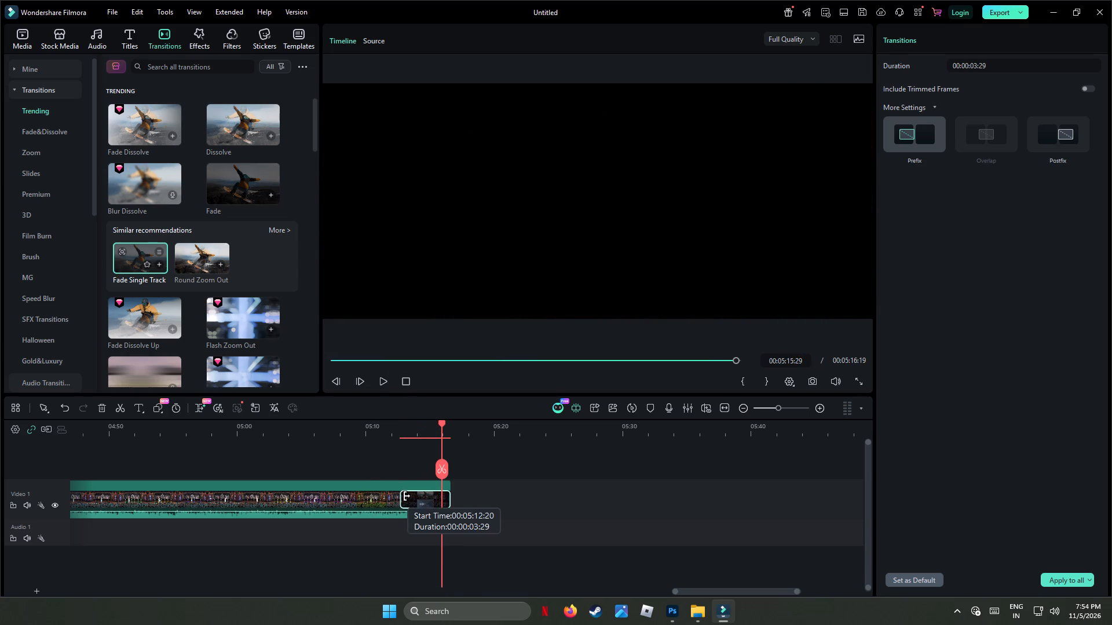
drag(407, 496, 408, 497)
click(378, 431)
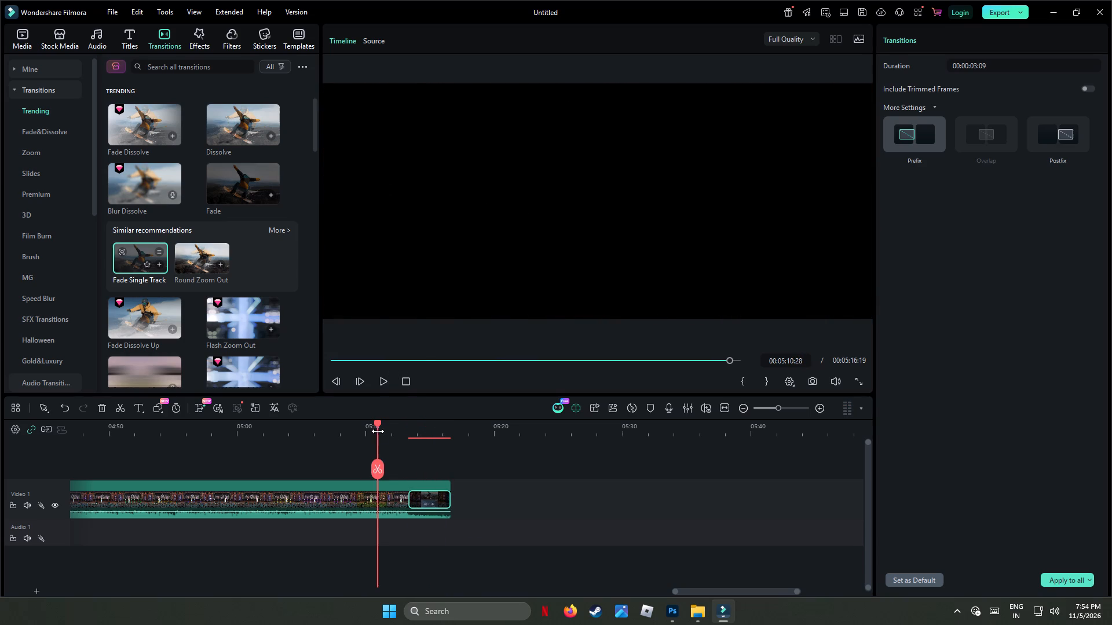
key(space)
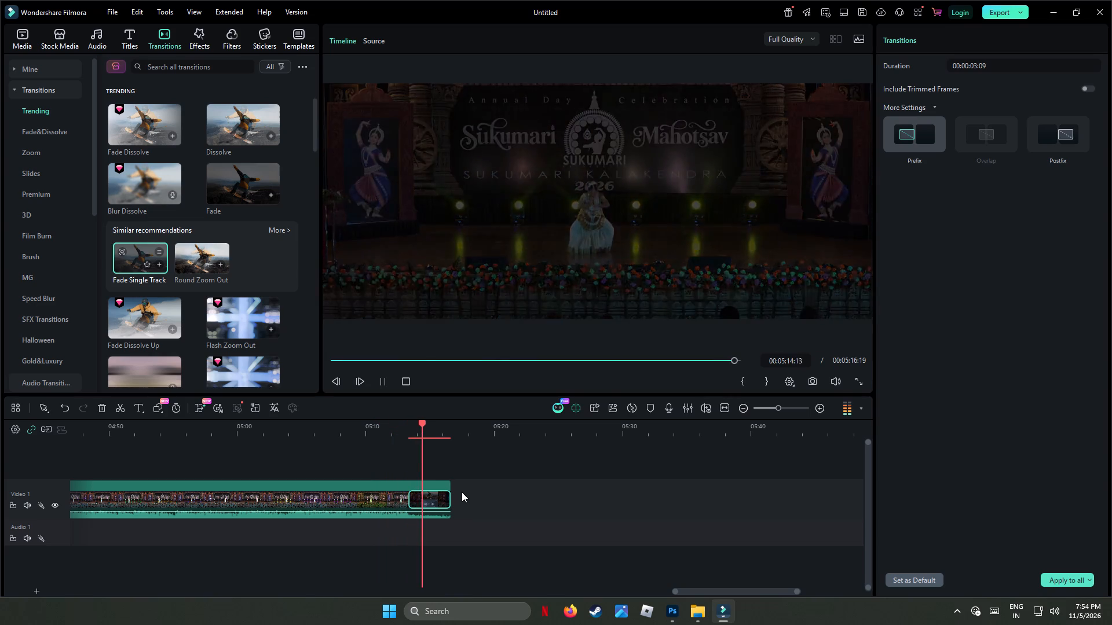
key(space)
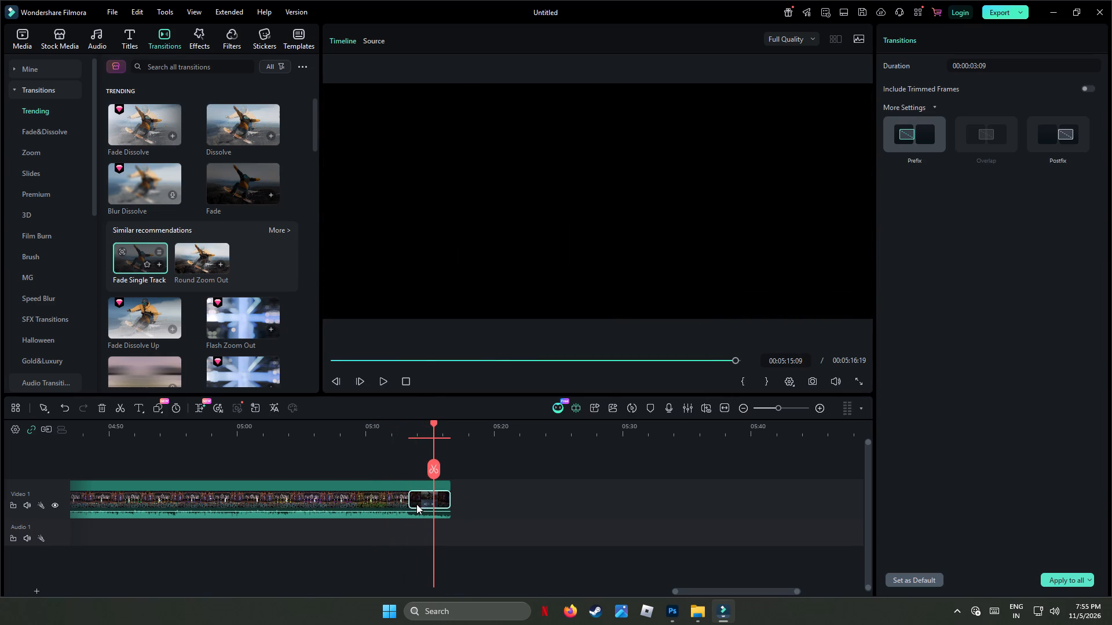
Shorten the closing fade on clip 00037 to about 00:00:02:17 and play the ending.
drag(410, 499, 418, 501)
click(376, 431)
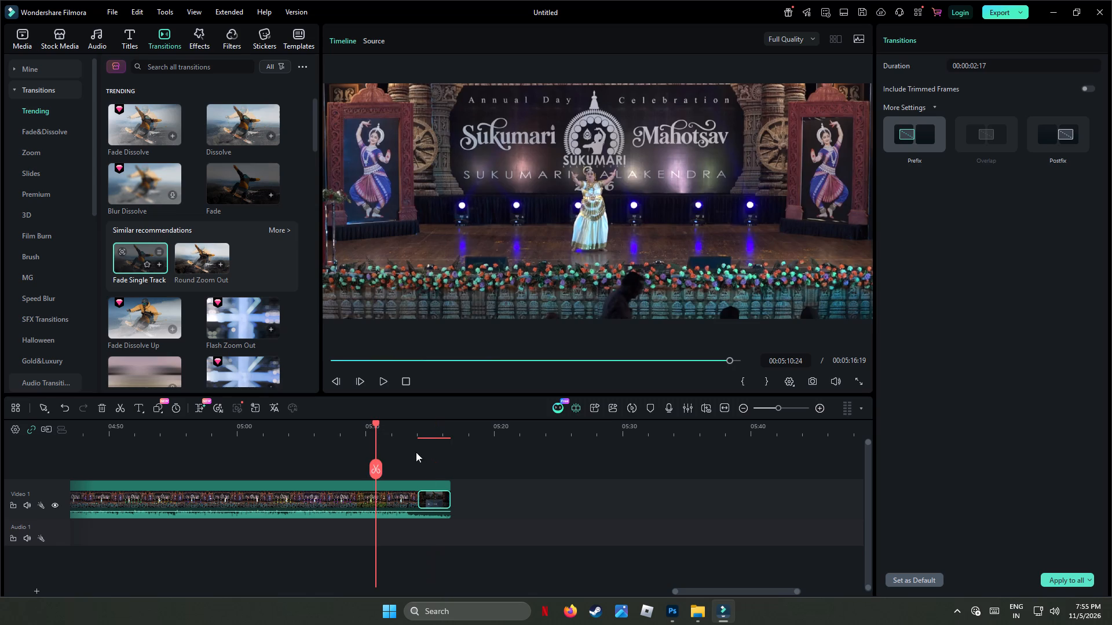
key(space)
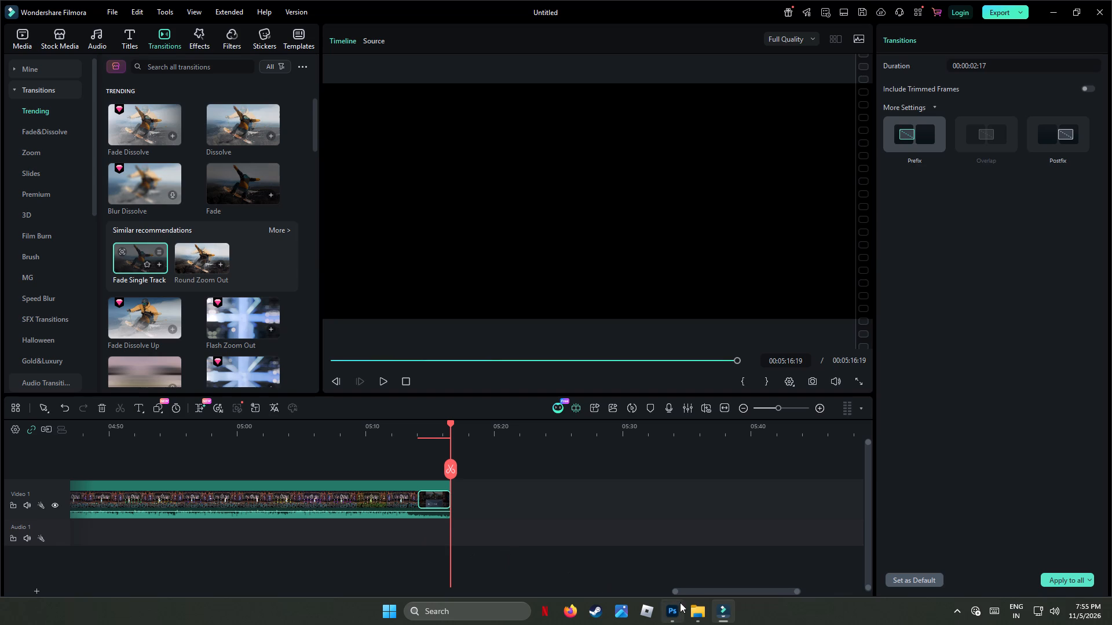
Give clip 00037's audio a fade-out of about 9.50 seconds and play the ending.
click(425, 514)
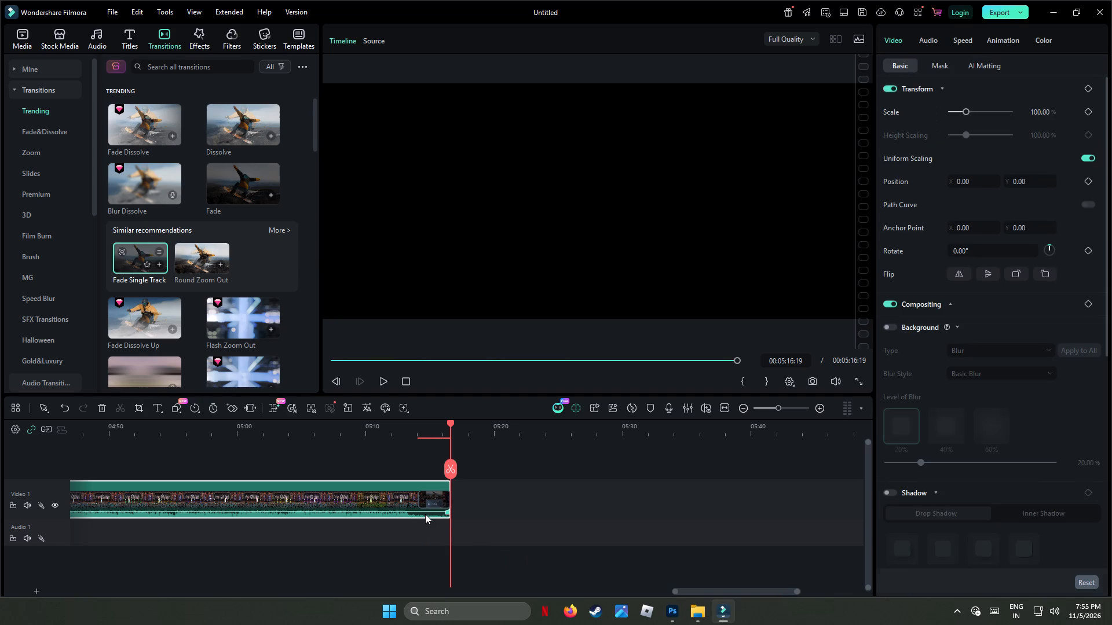
click(425, 514)
click(932, 39)
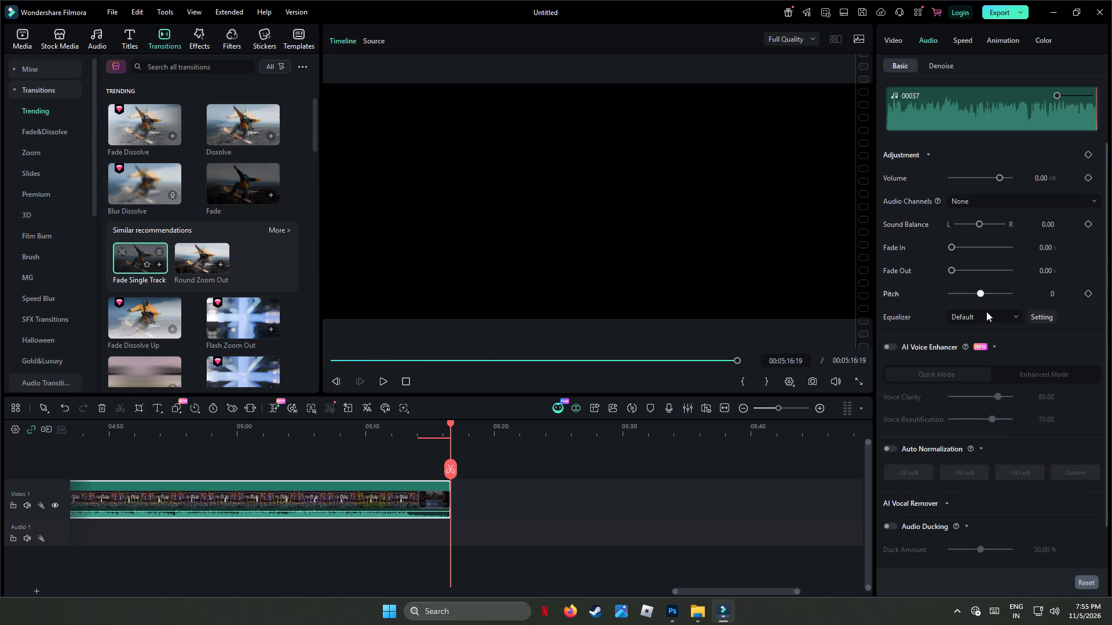
click(952, 270)
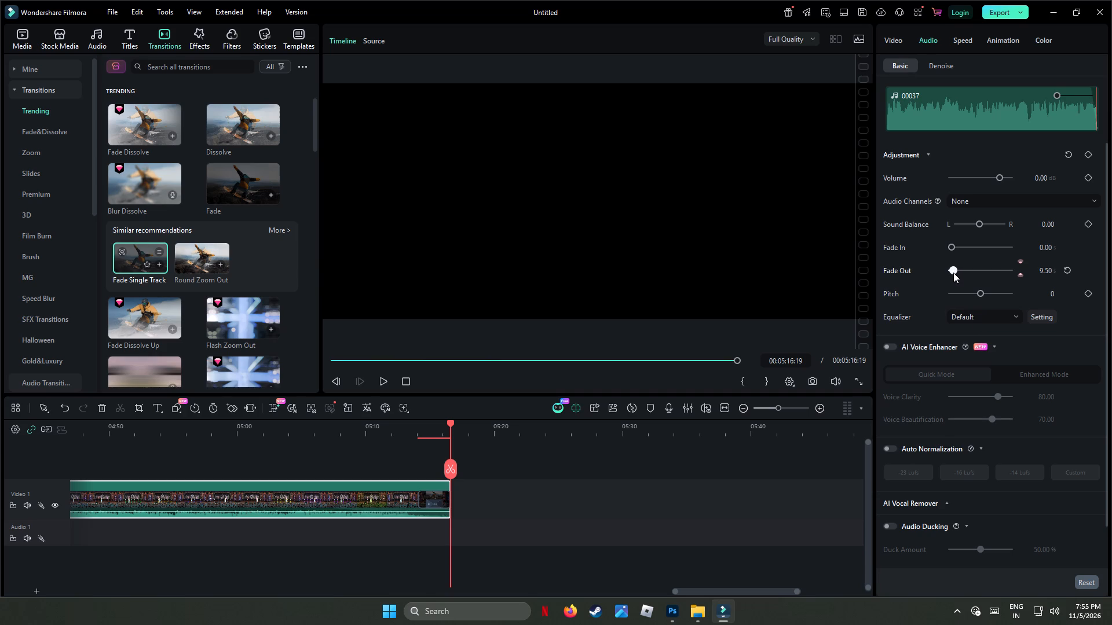
click(361, 432)
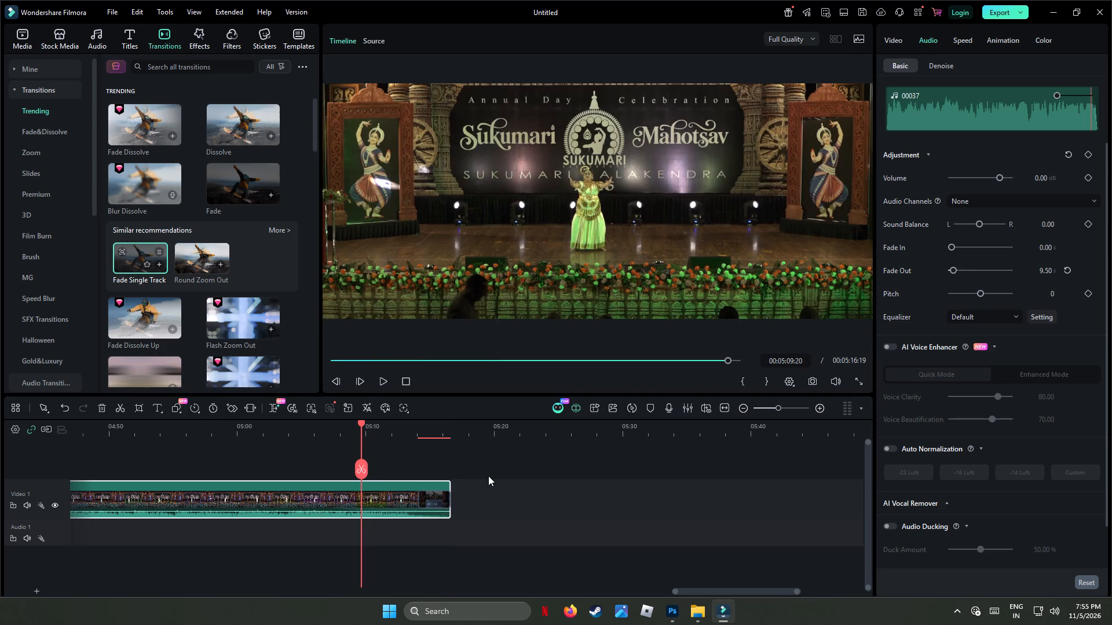
key(space)
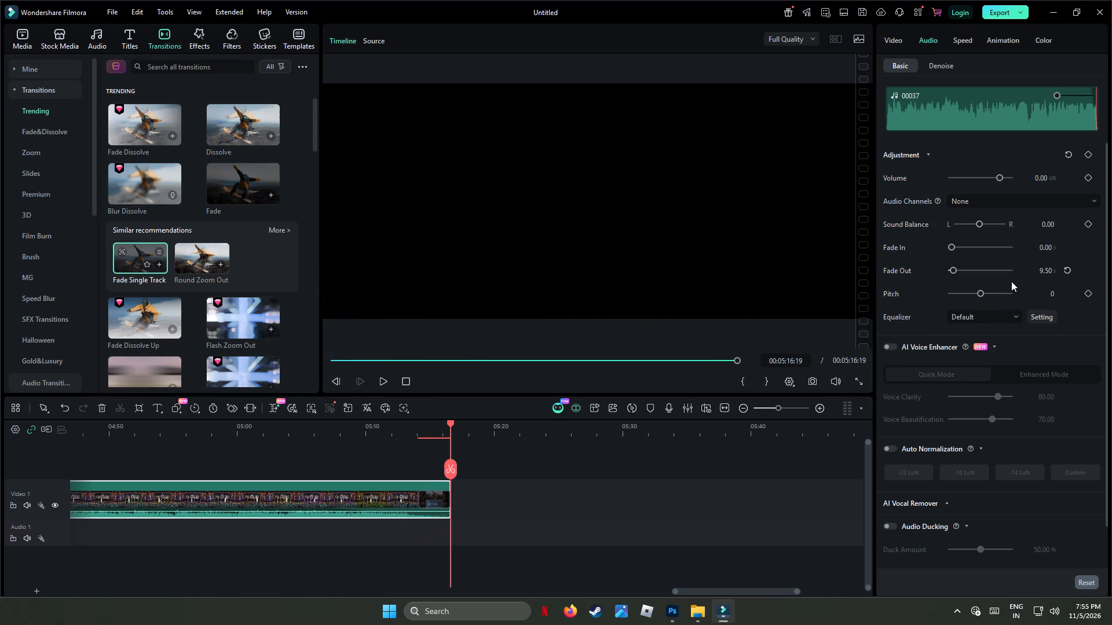
Set the audio fade-out of clip 00037 to 7.00 seconds and play the ending.
click(1047, 270)
key(7)
click(387, 433)
key(space)
key(space)
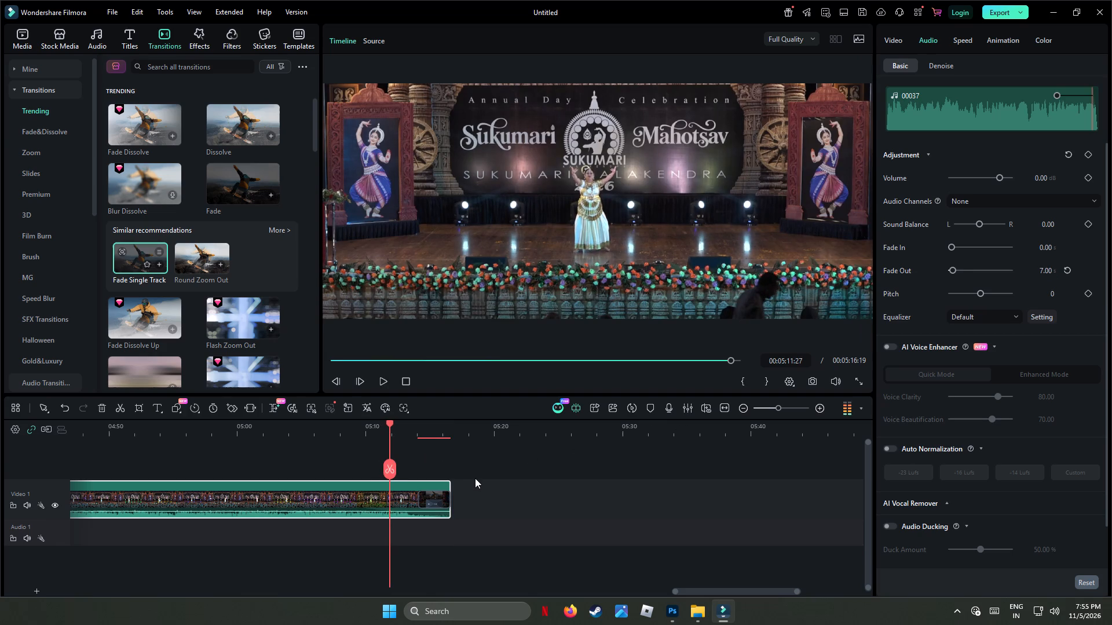
key(space)
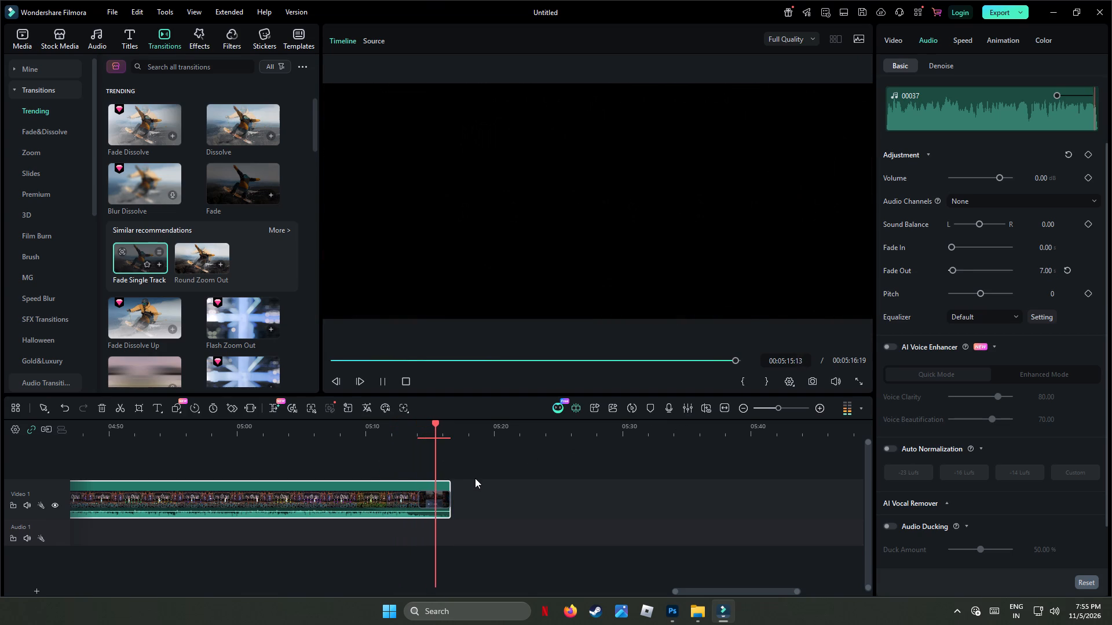
Shorten the opening fade on clip 00037 to about 00:00:02:18 and play the opening.
drag(745, 592, 558, 594)
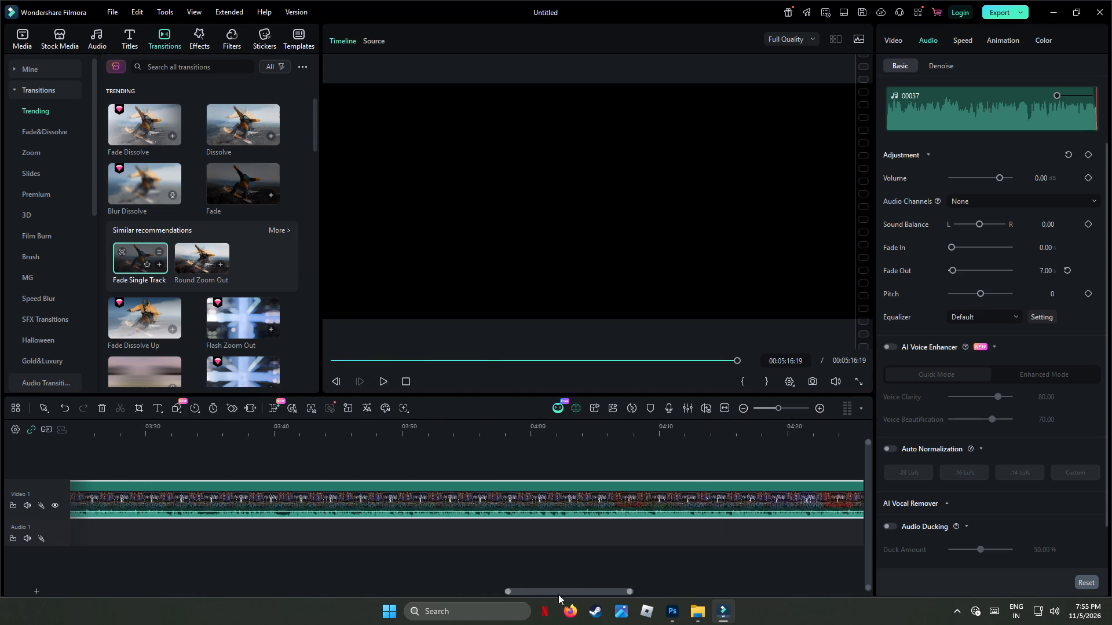
drag(558, 594, 240, 590)
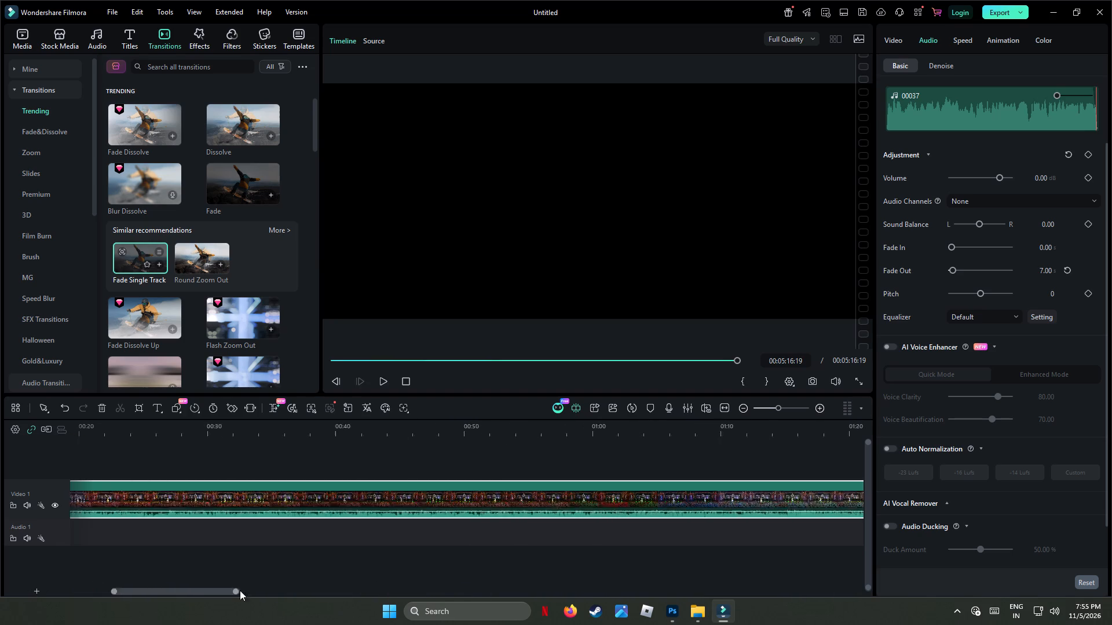
drag(240, 590, 748, 607)
click(412, 497)
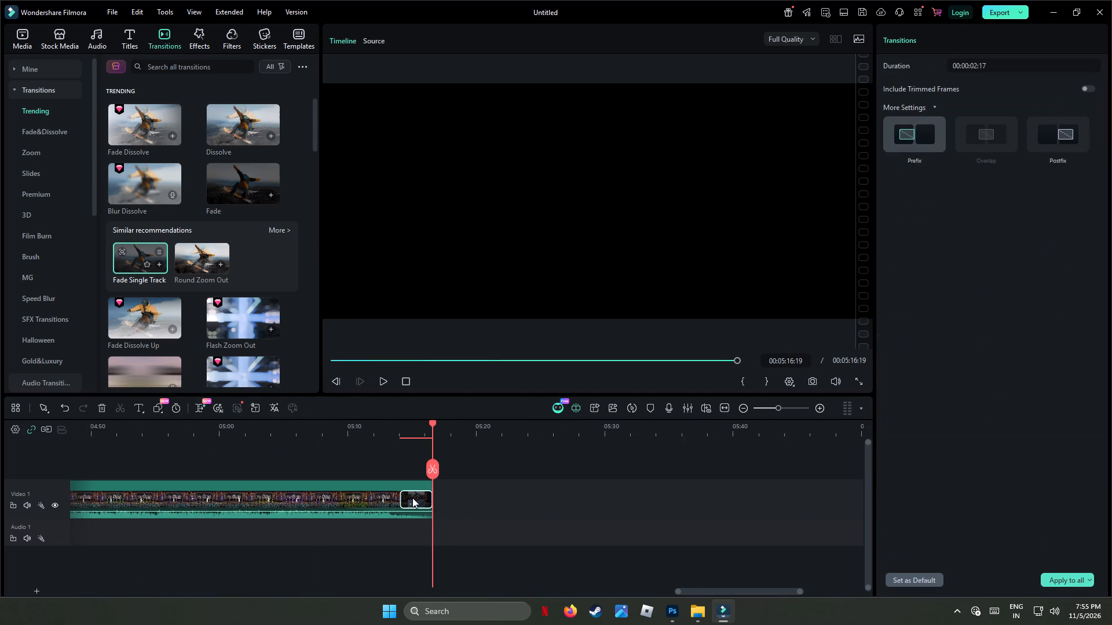
drag(741, 590, 532, 596)
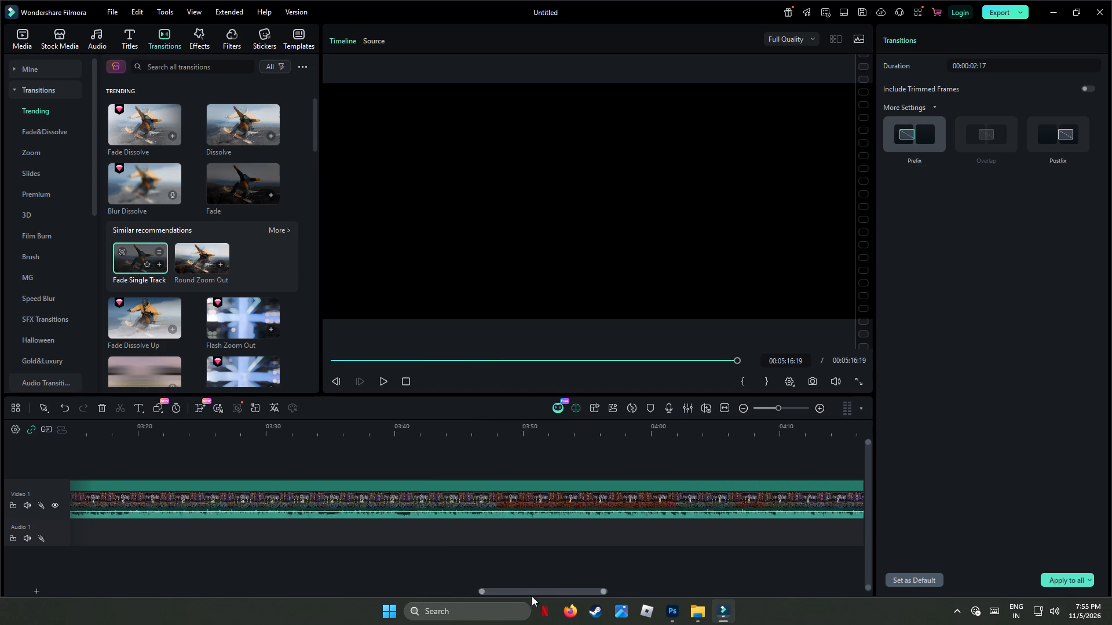
drag(532, 596, 44, 575)
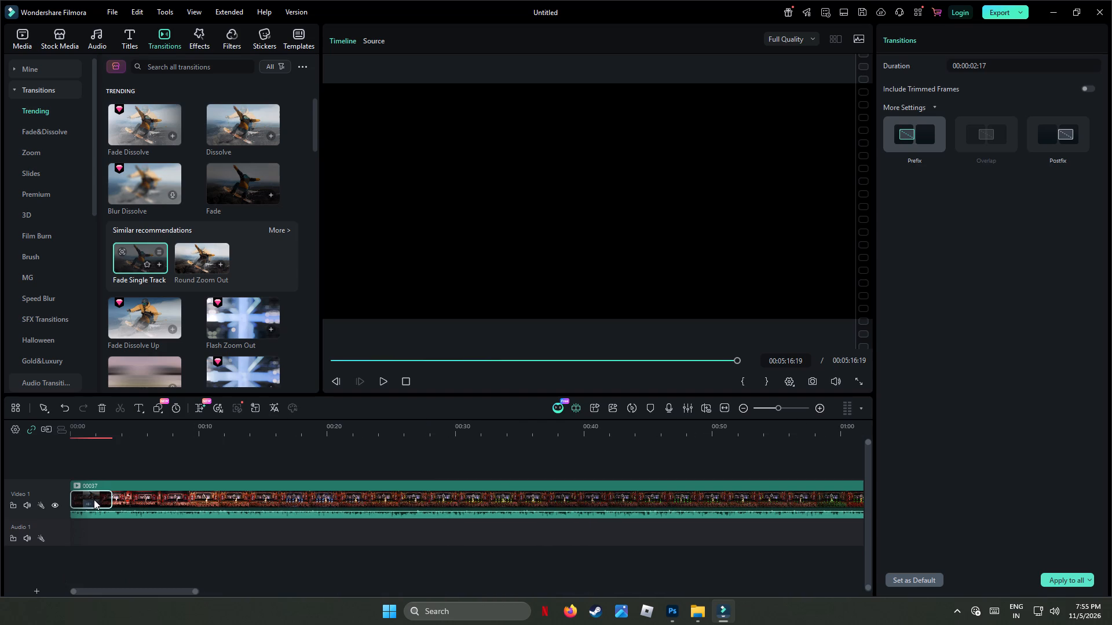
click(94, 499)
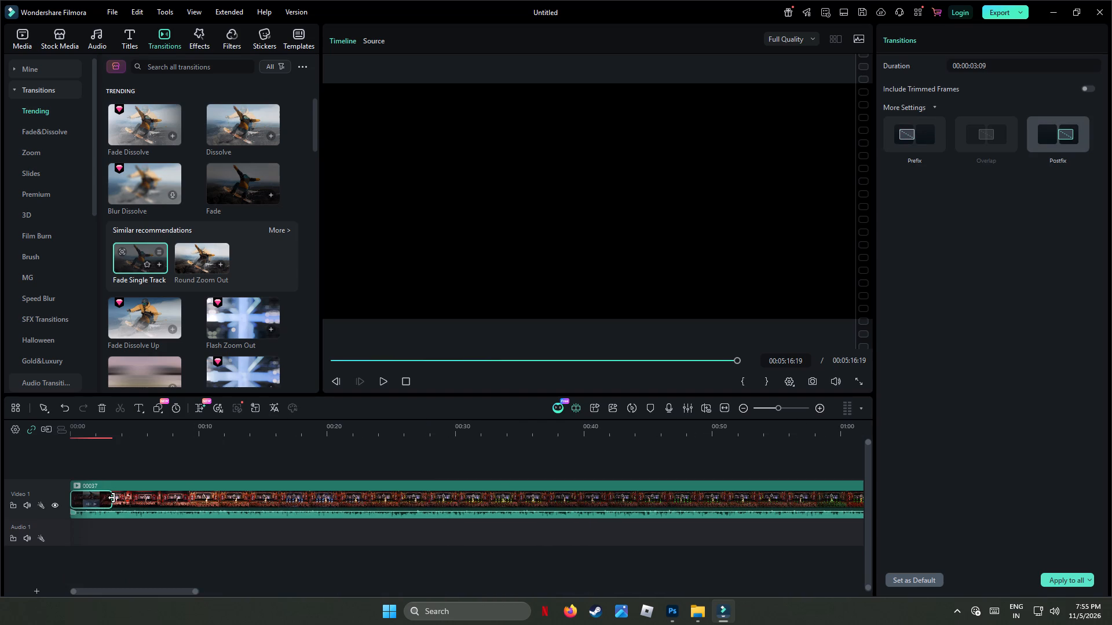
drag(111, 498, 104, 499)
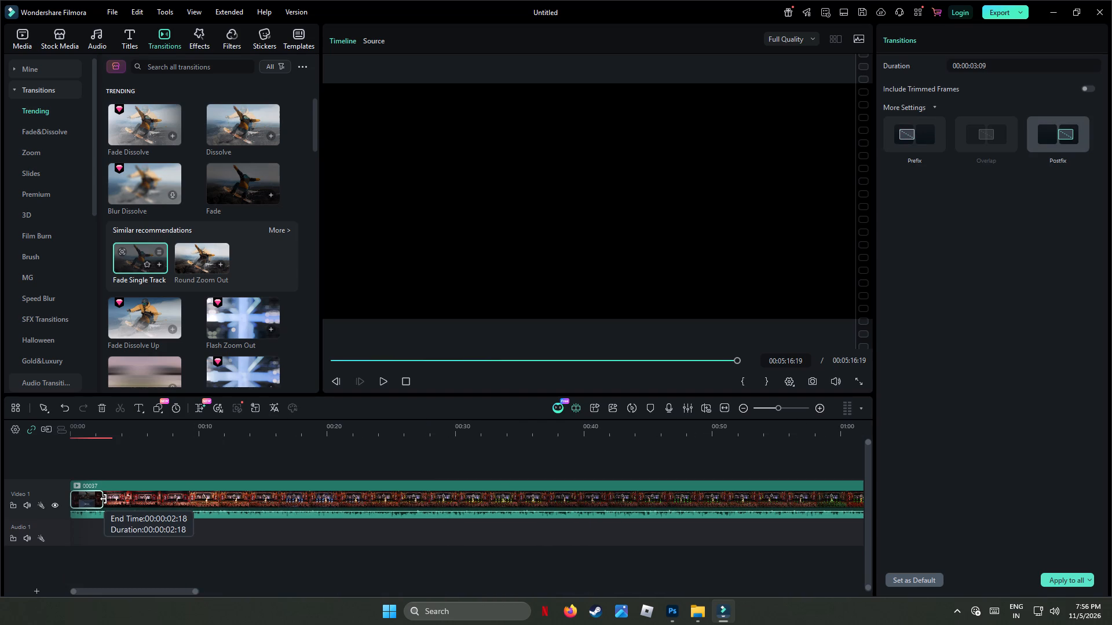
drag(104, 499, 104, 499)
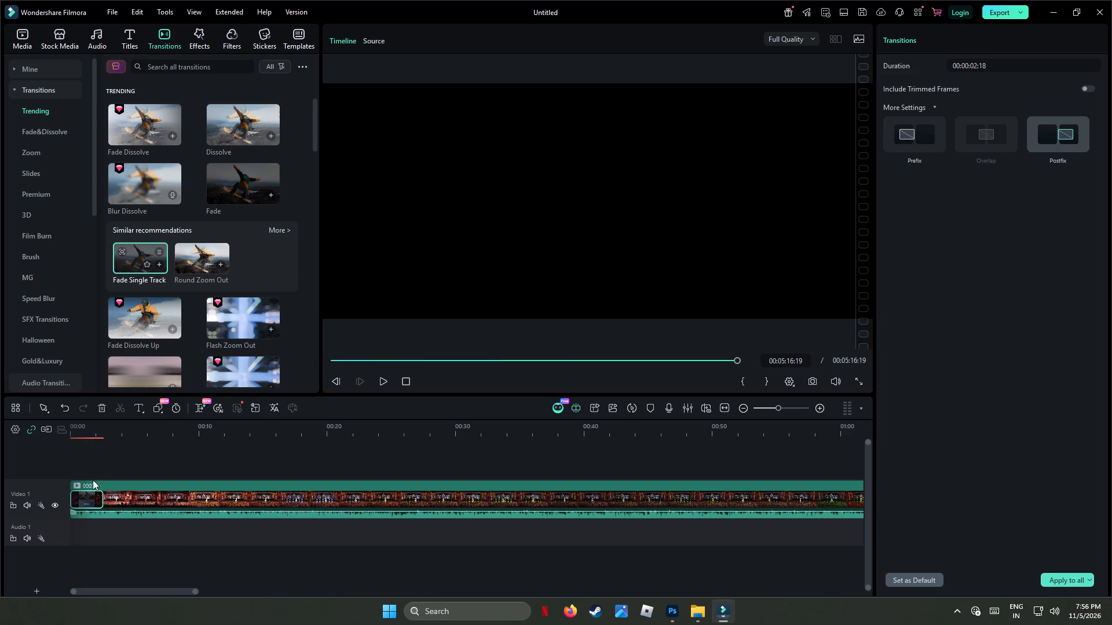
click(118, 427)
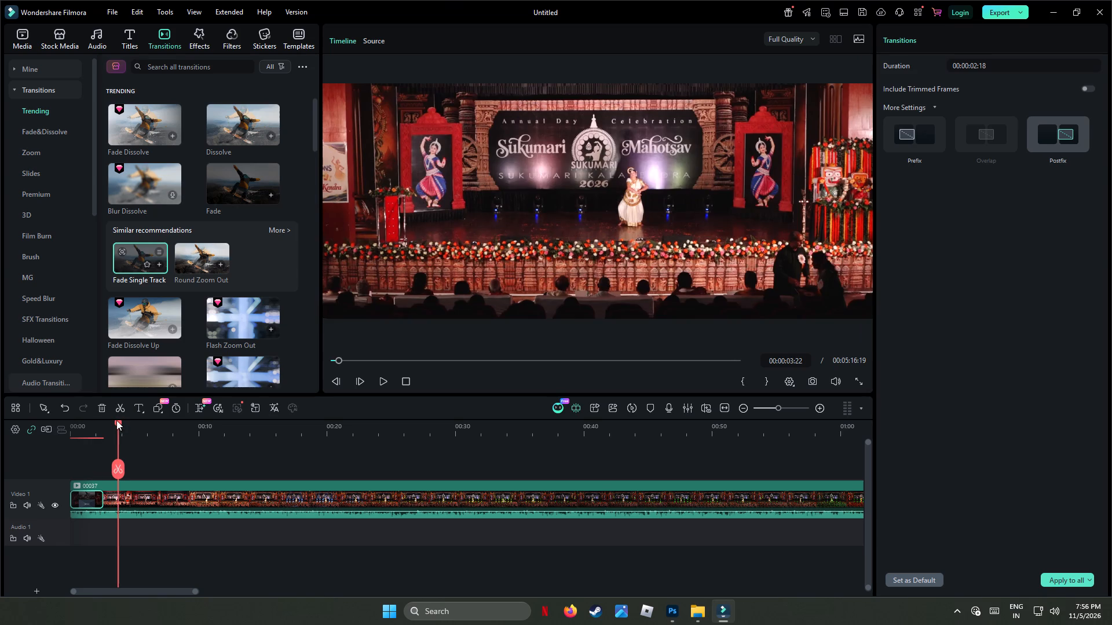
drag(116, 420, 12, 440)
key(space)
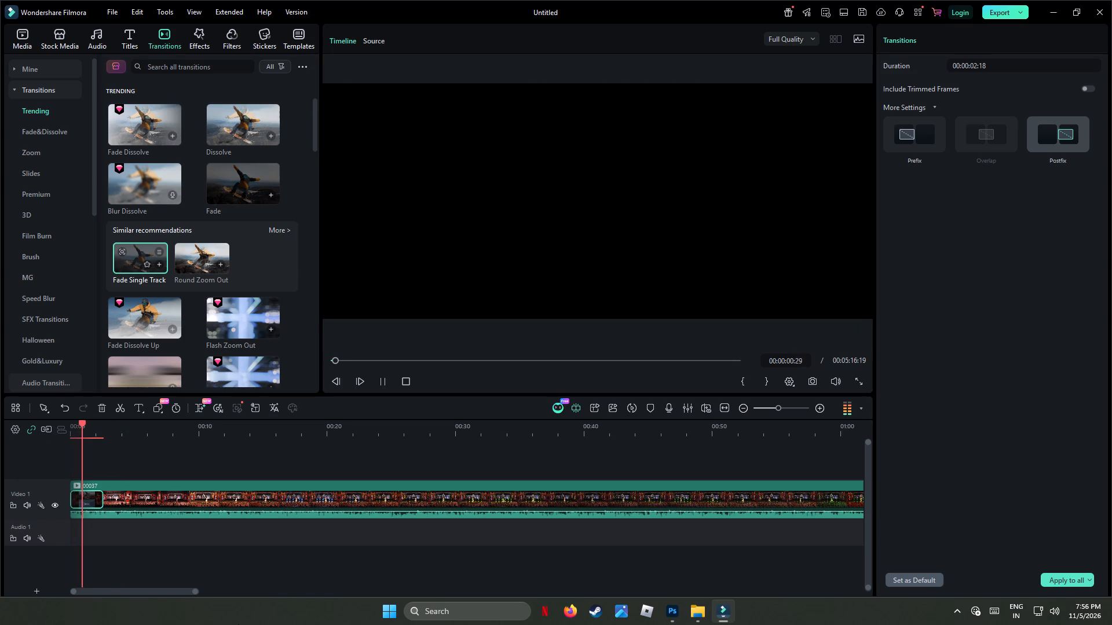
key(space)
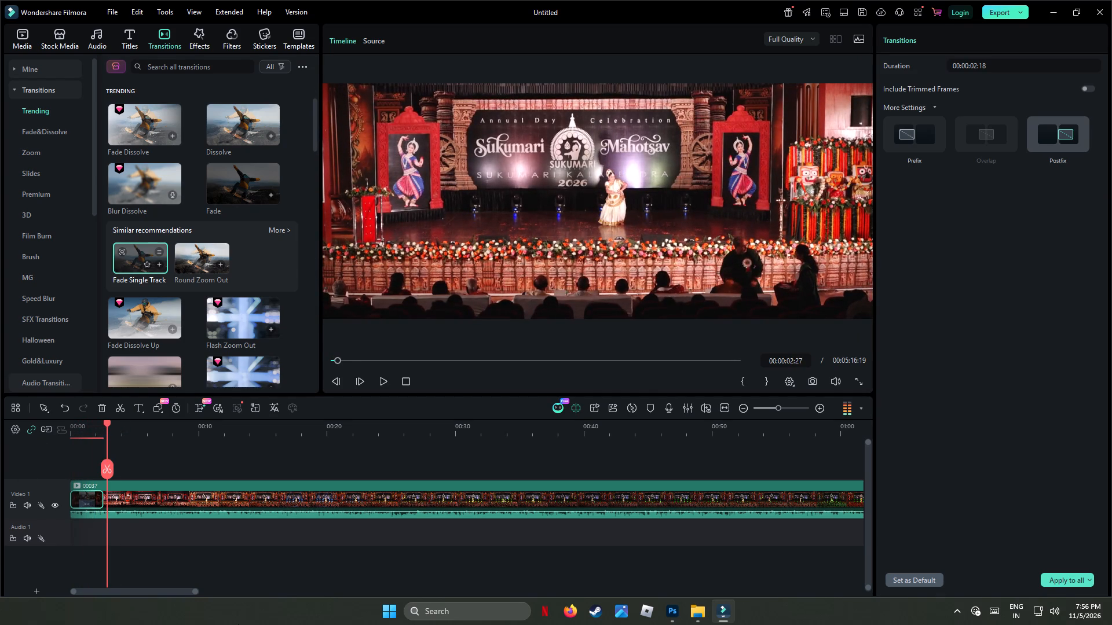
Set the audio fade-in of clip 00037 to 7.00 seconds and play the opening.
click(136, 513)
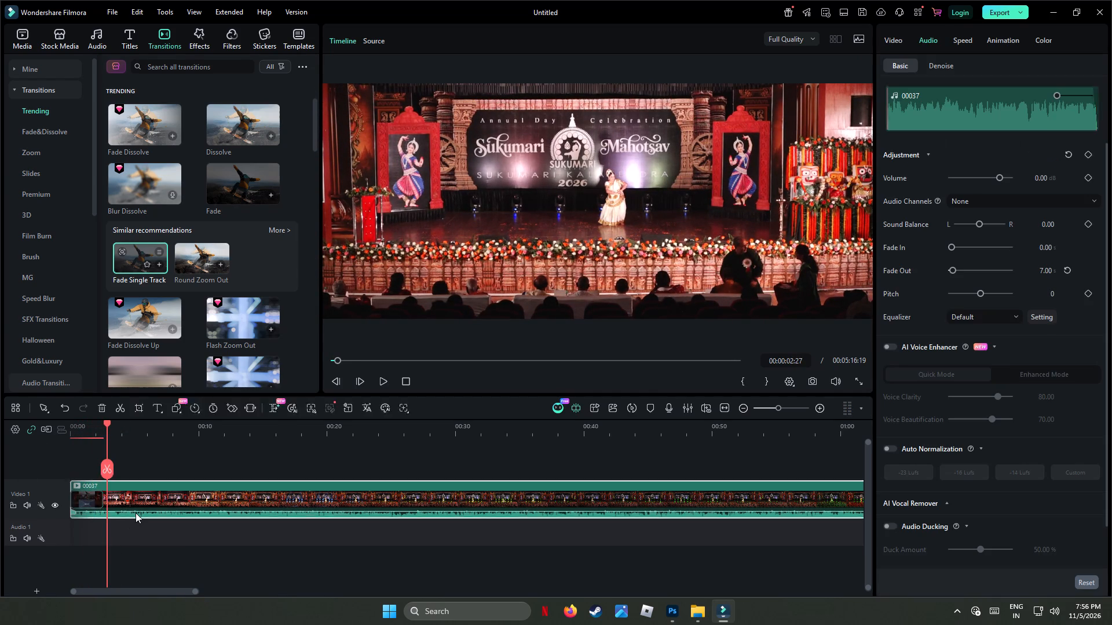
click(1048, 251)
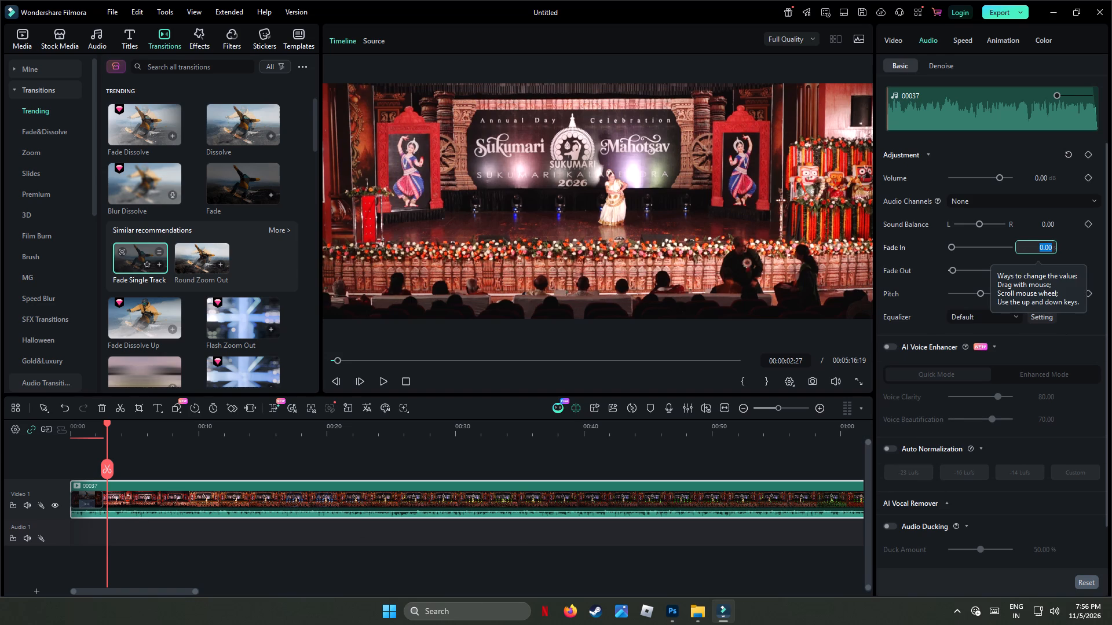
key(7)
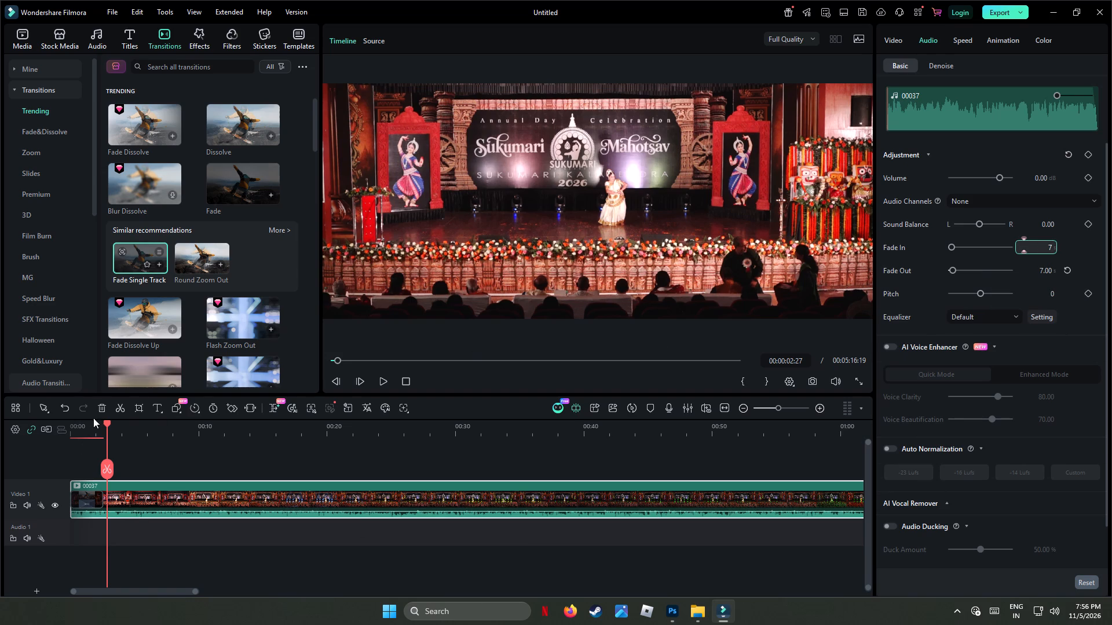
drag(108, 419, 0, 413)
drag(108, 421, 104, 421)
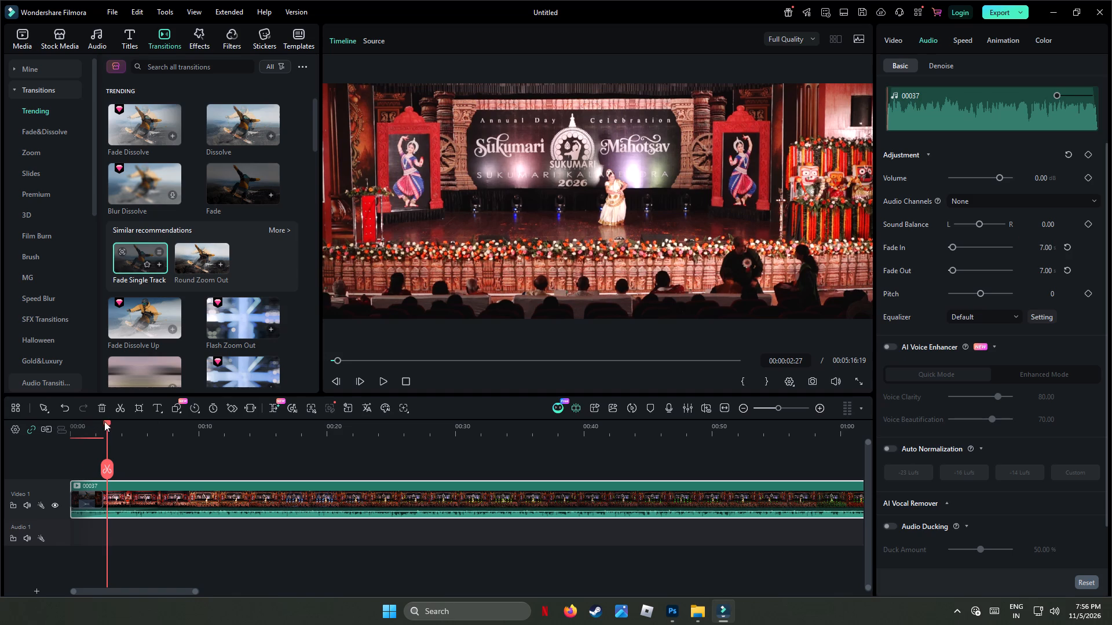
drag(104, 421, 45, 422)
click(384, 383)
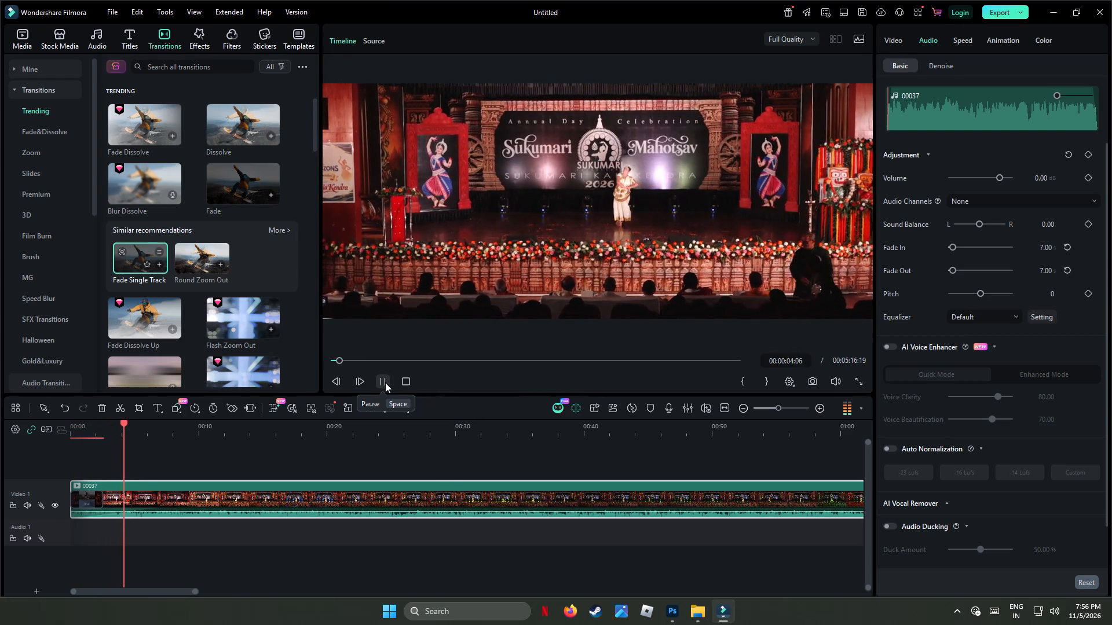
key(space)
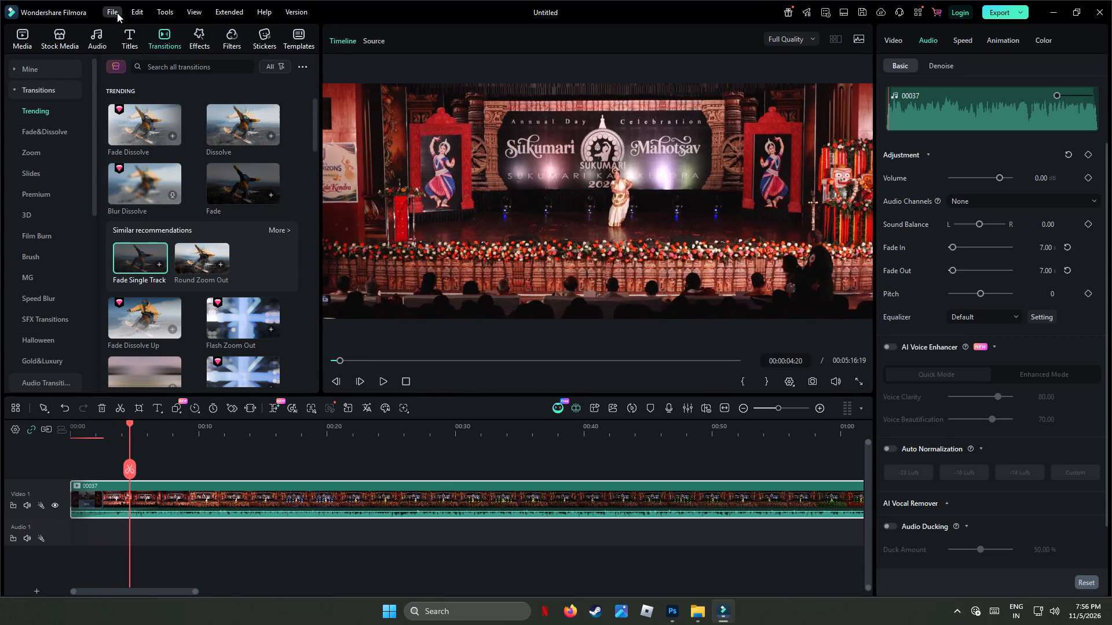
Save the project as Mohiniattam in the Annual_Function_2026 Project folder.
click(117, 13)
click(149, 133)
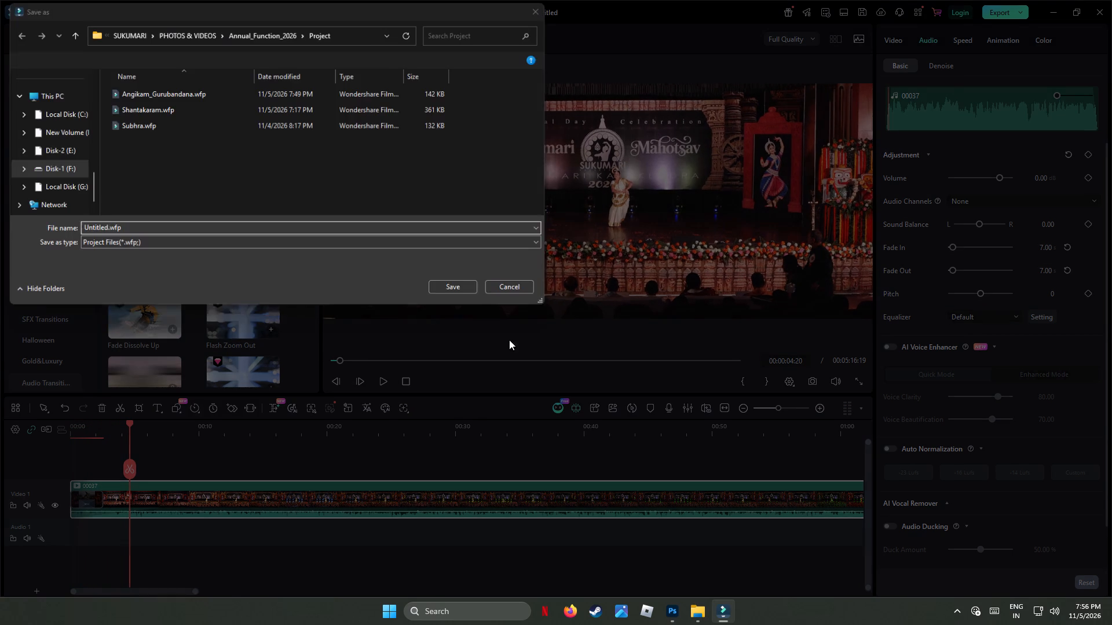
click(141, 233)
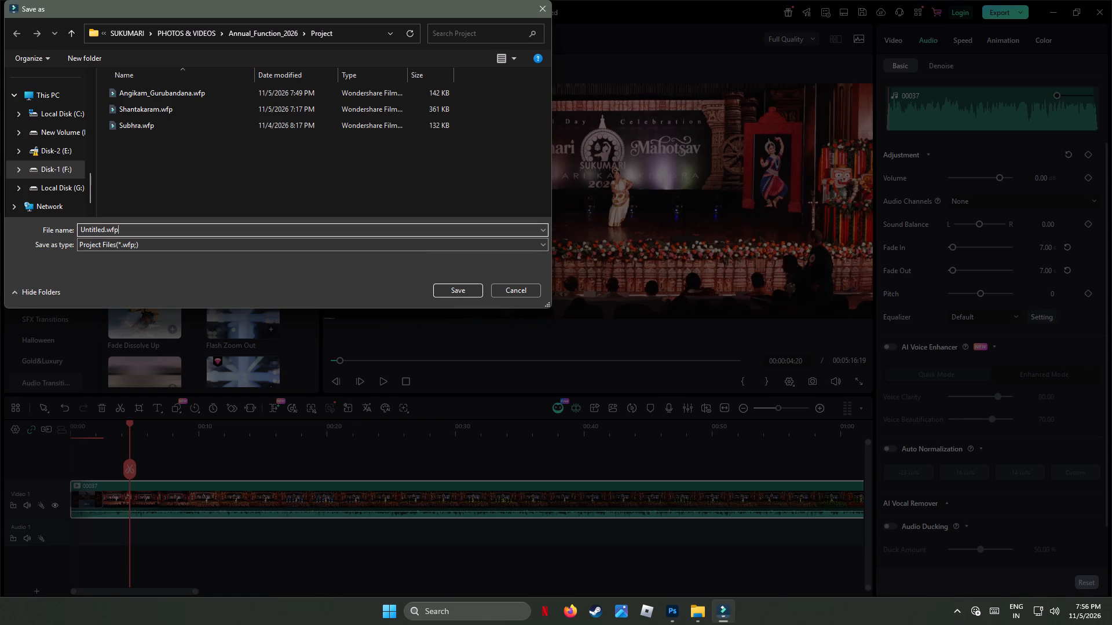
drag(141, 233, 0, 242)
text(Mo)
text(hiniattam)
click(466, 288)
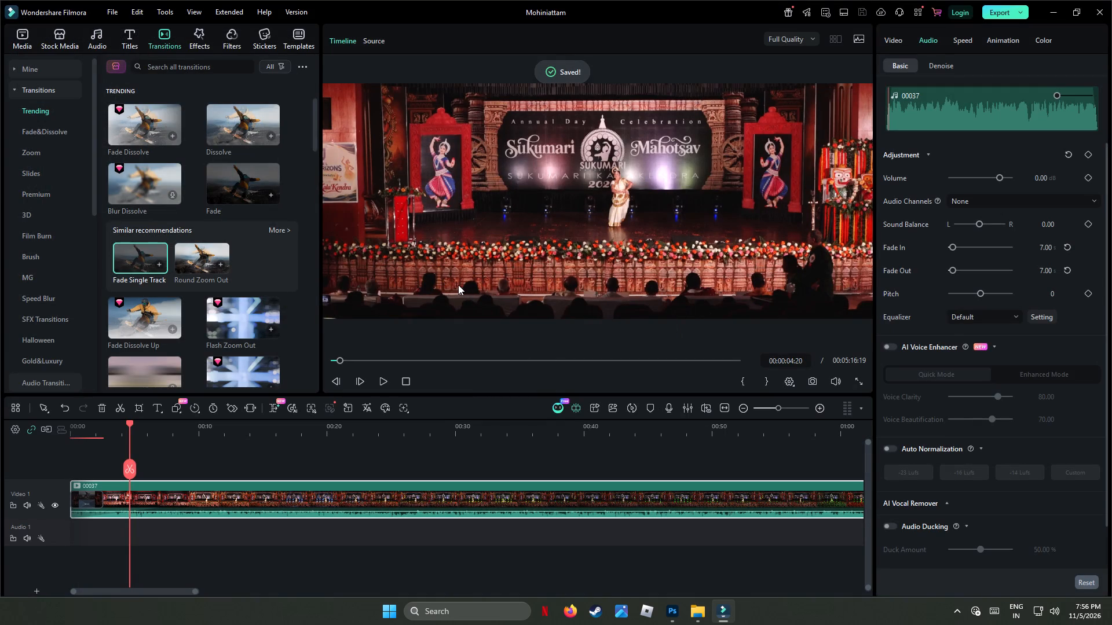
Close the finished project, start a new untitled one, and arrange its window beside the video folder's window.
click(1103, 14)
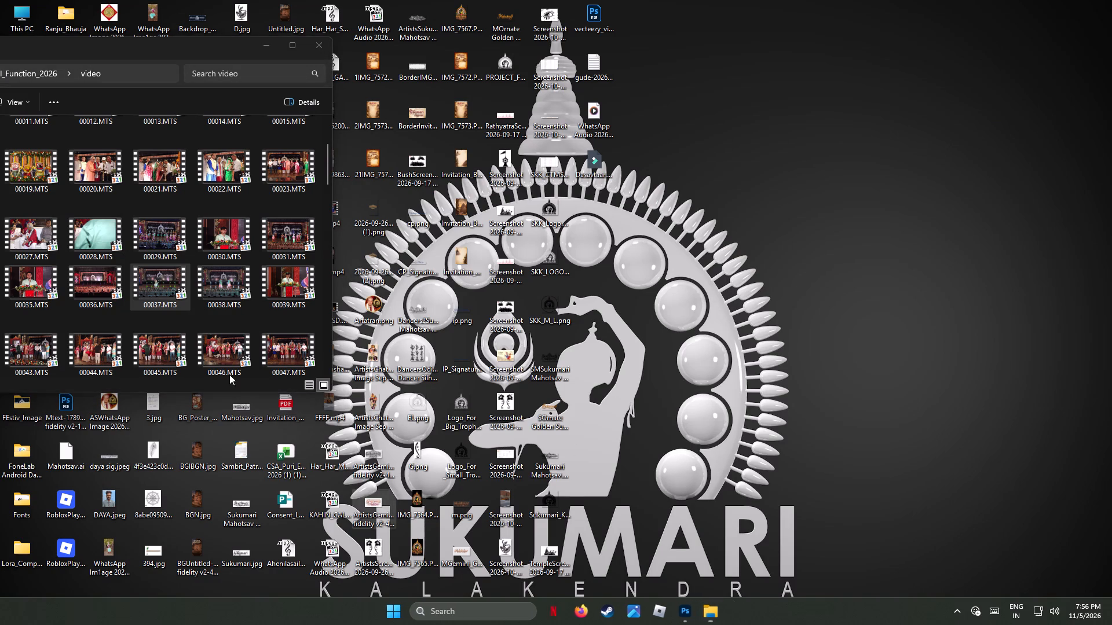
click(532, 201)
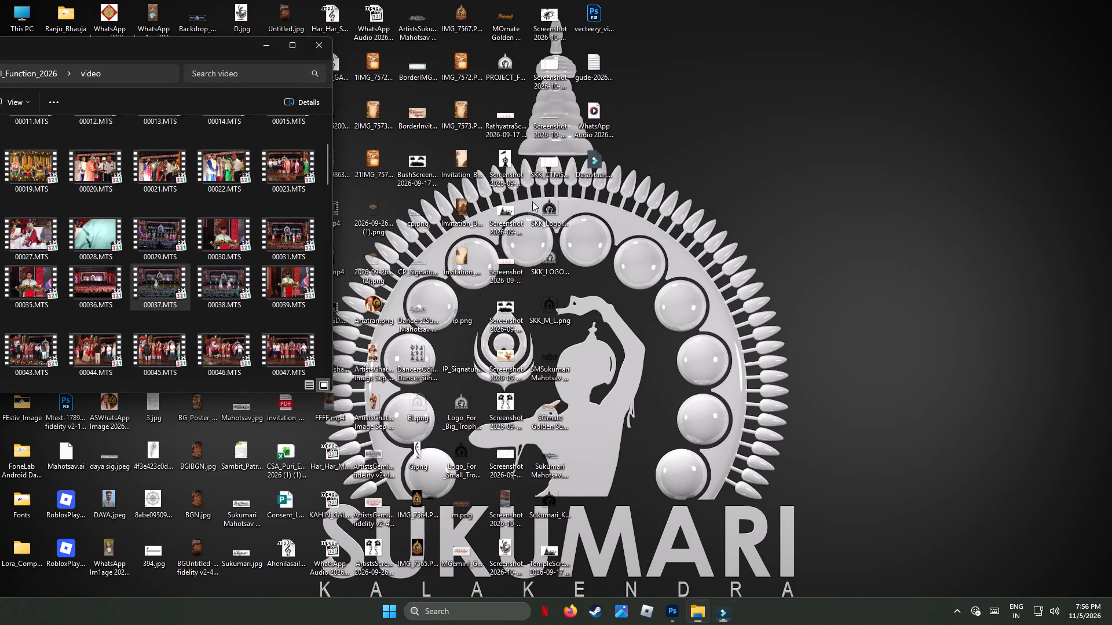
drag(362, 9, 369, 14)
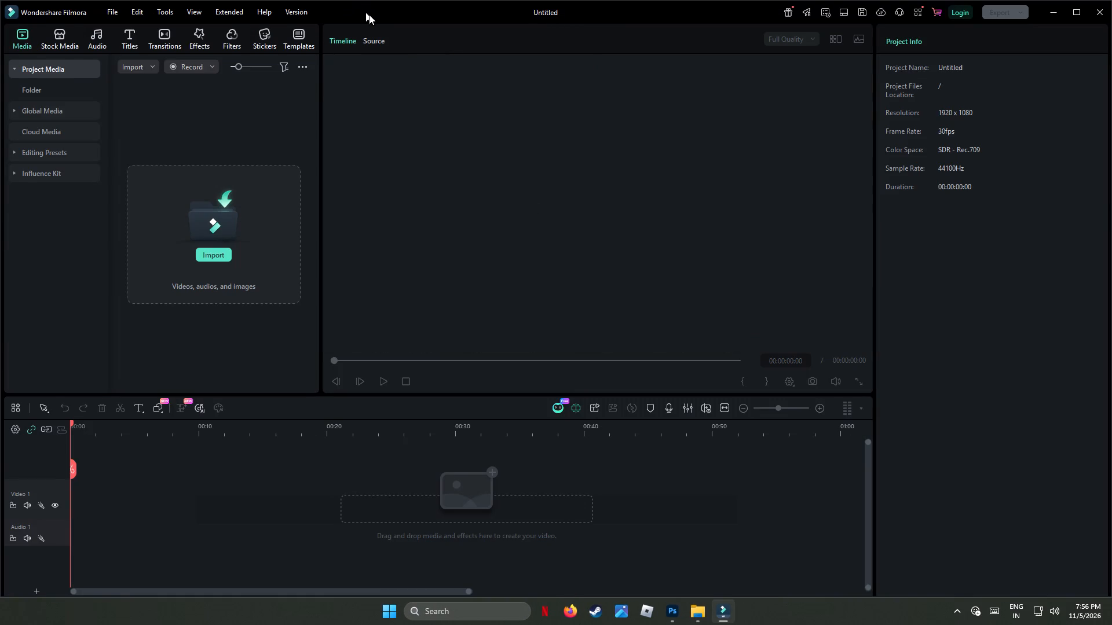
drag(369, 14, 791, 167)
drag(187, 50, 569, 69)
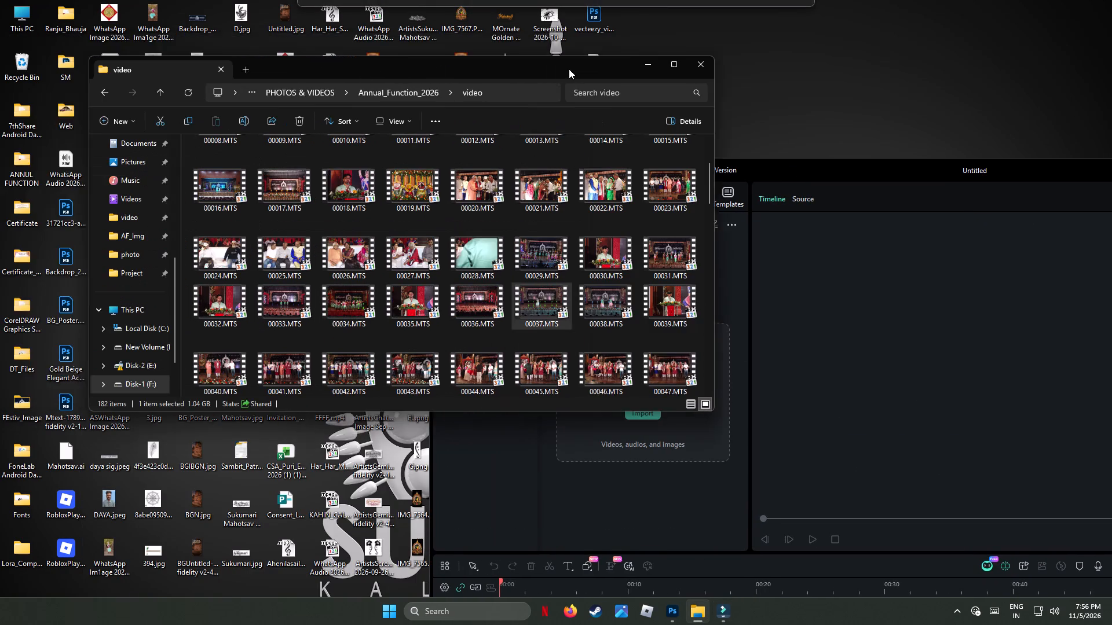
drag(569, 69, 511, 45)
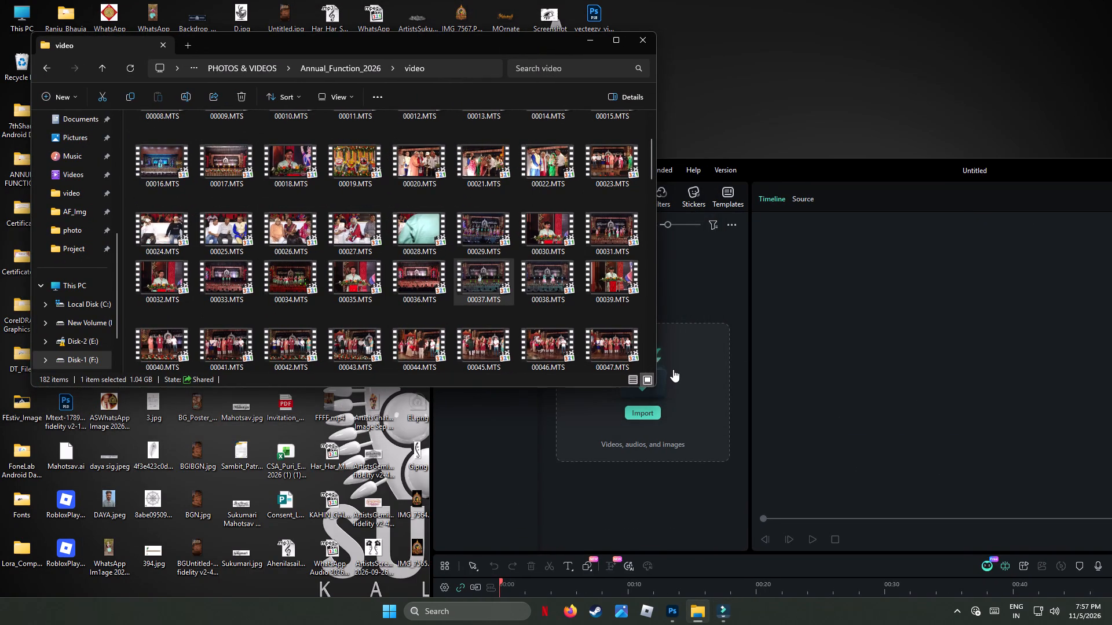
Preview 00038.MTS from the video folder in the media player, checking its opening and its last seconds.
double_click(557, 279)
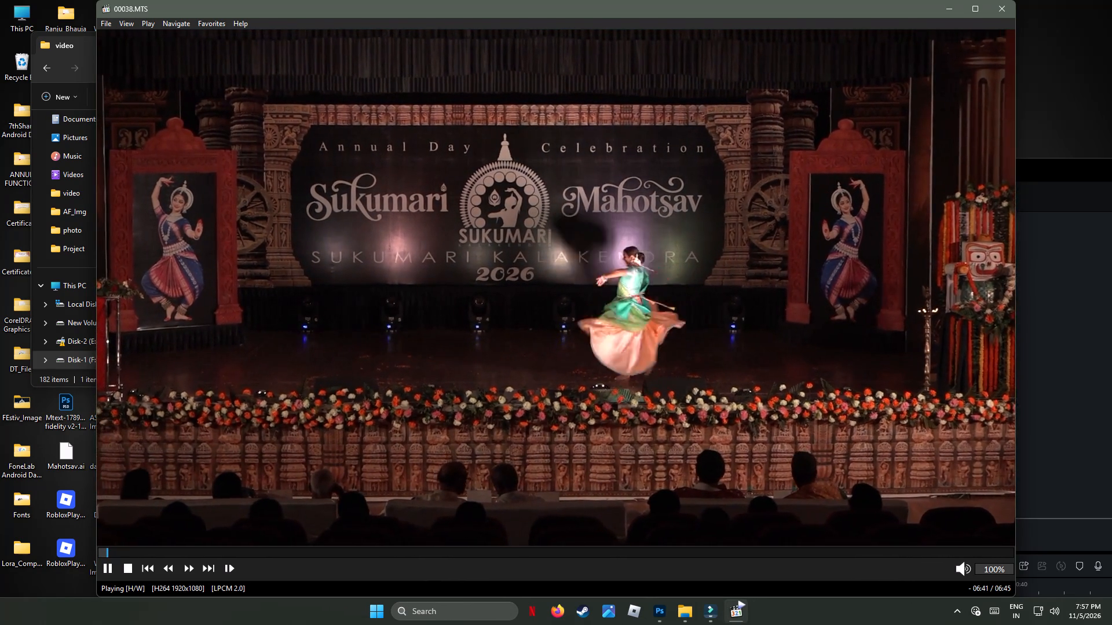
click(1008, 9)
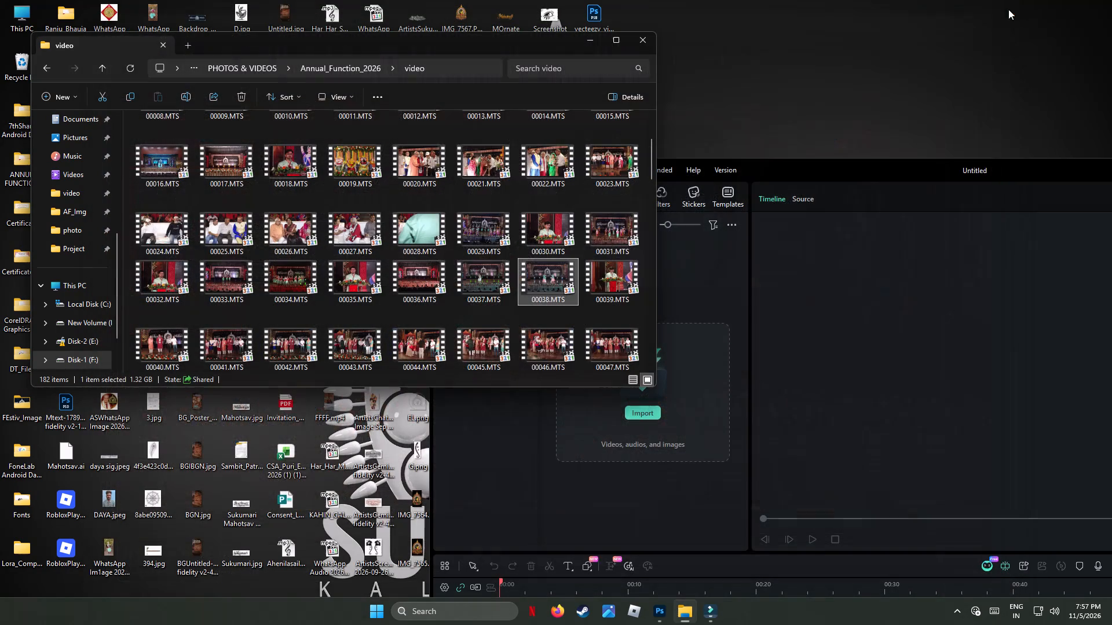
double_click(544, 285)
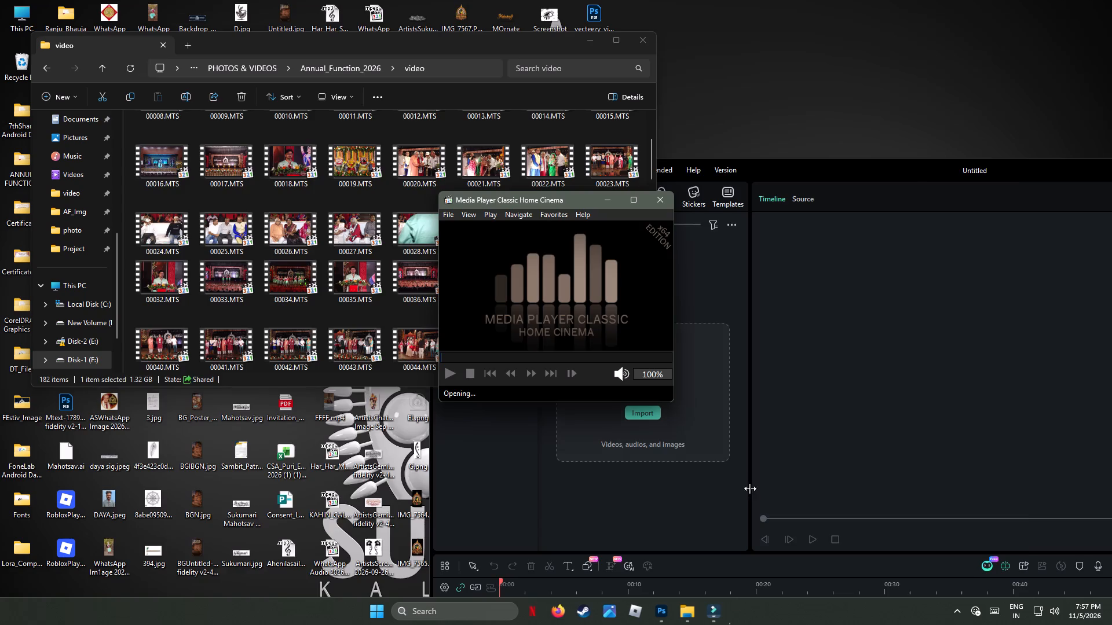
click(960, 551)
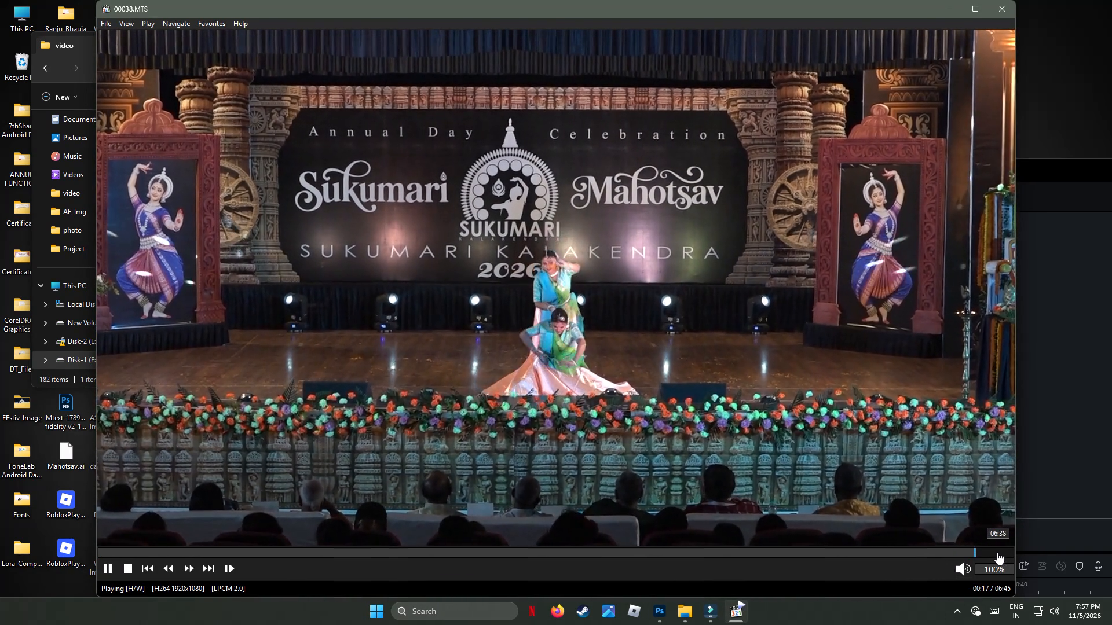
click(997, 552)
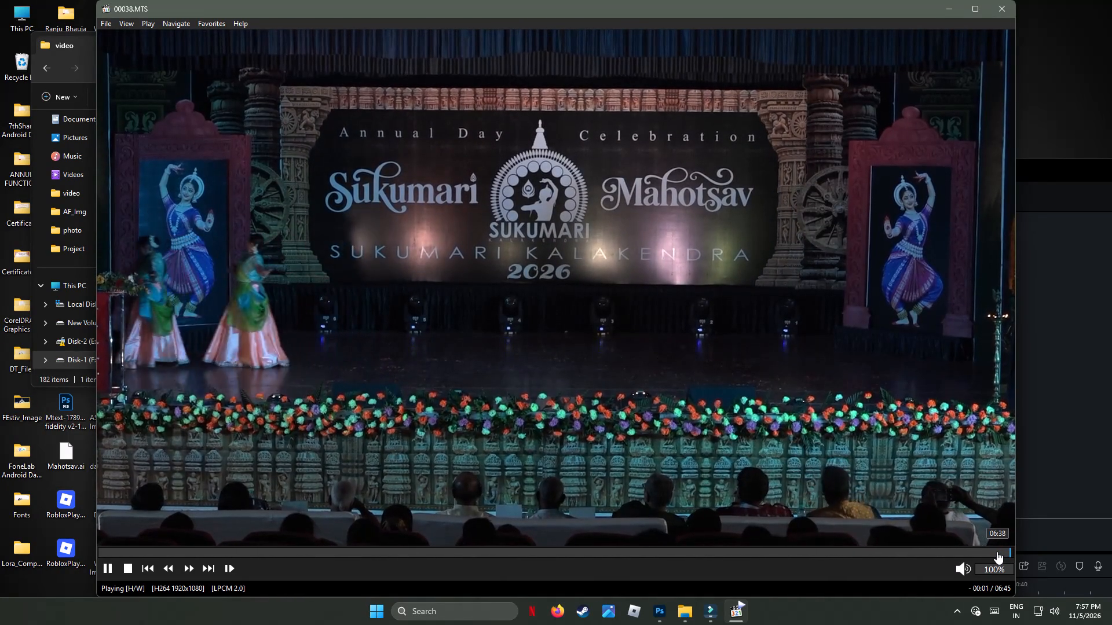
Close the media player preview, import 00038.MTS from the video folder into the untitled project, and maximize the editor window.
click(1011, 9)
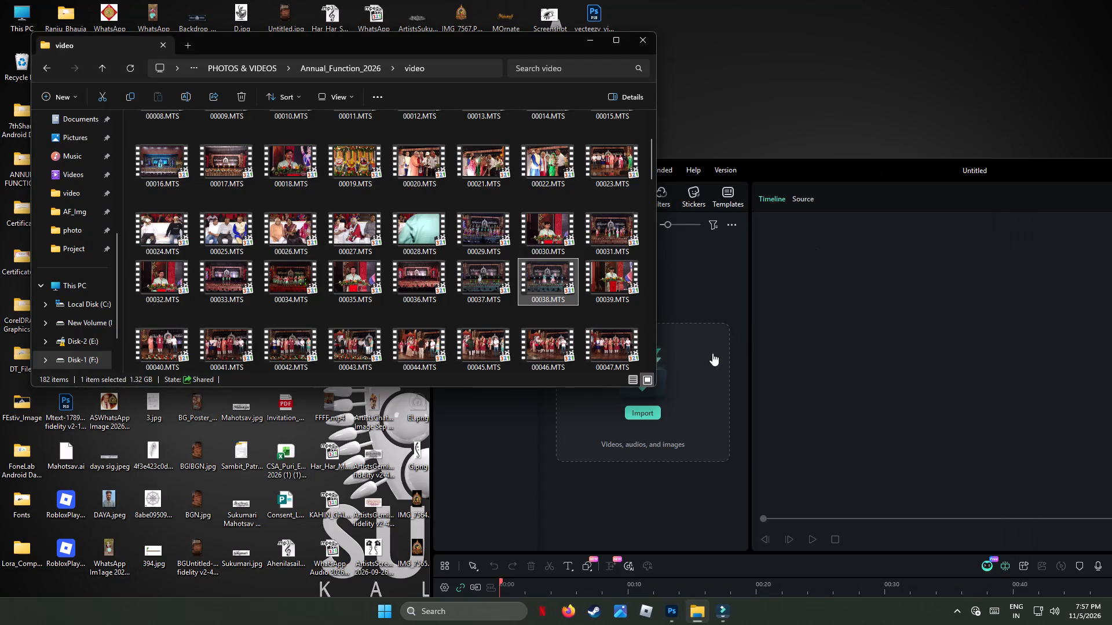
drag(547, 268, 631, 461)
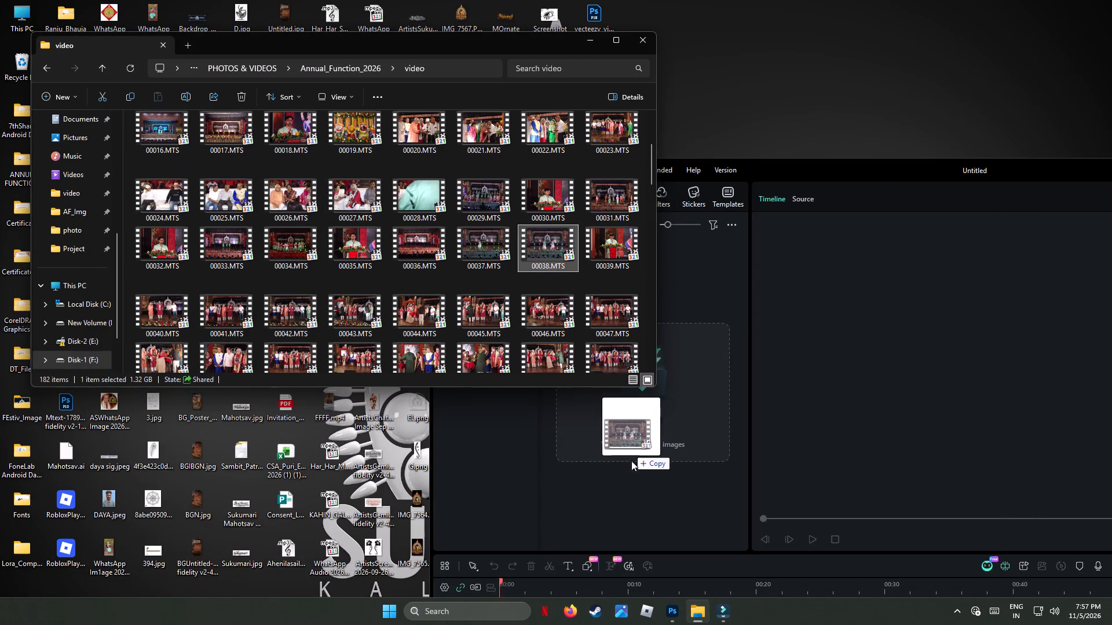
drag(631, 461, 631, 466)
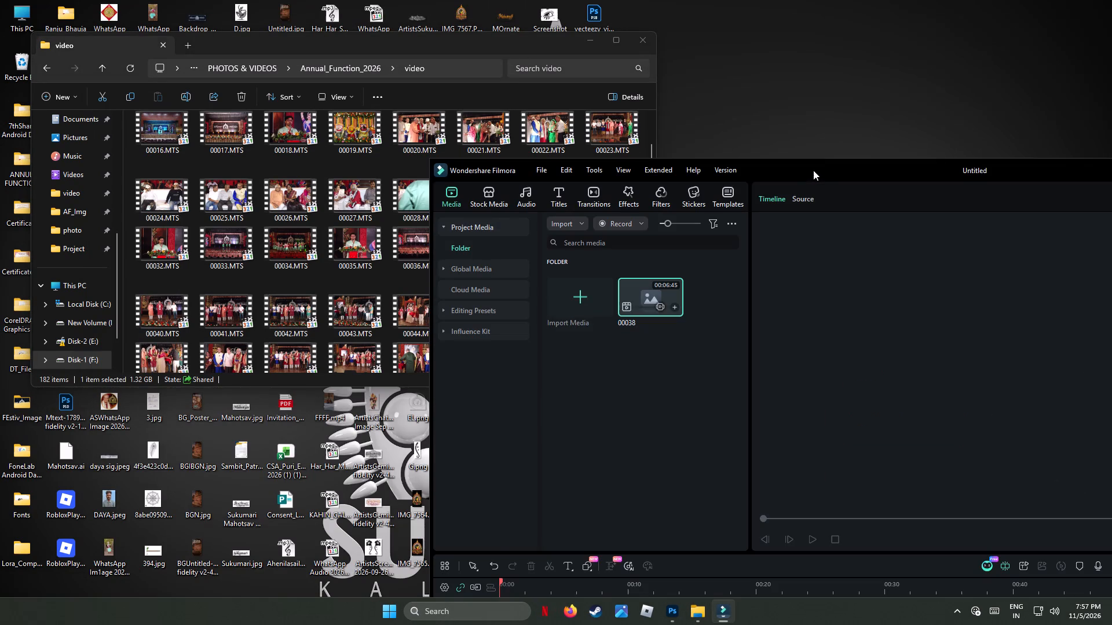
drag(814, 170, 317, 132)
click(1014, 128)
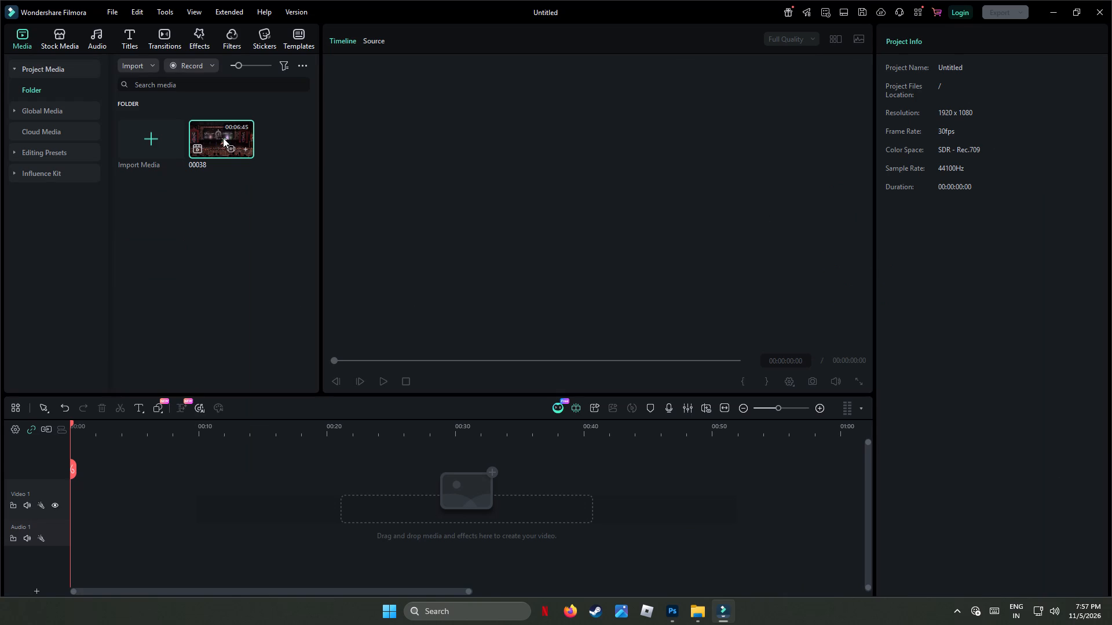
Place clip 00038 at the start of the Video 1 track, keeping the project settings at 1920x1080 30fps, and play its opening.
drag(221, 137, 94, 508)
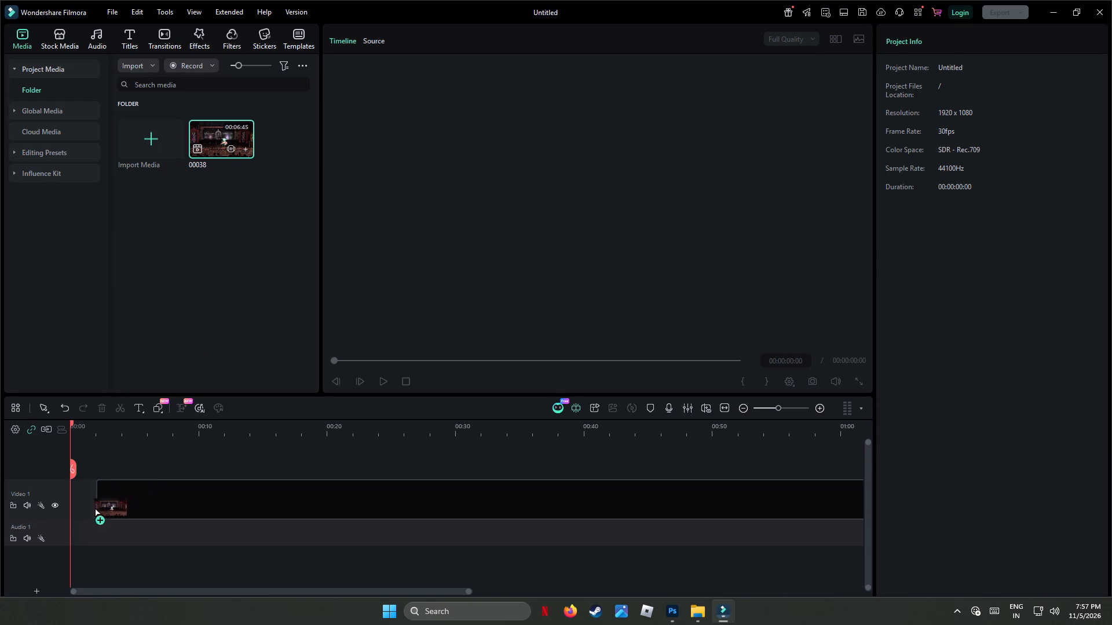
drag(94, 508, 71, 513)
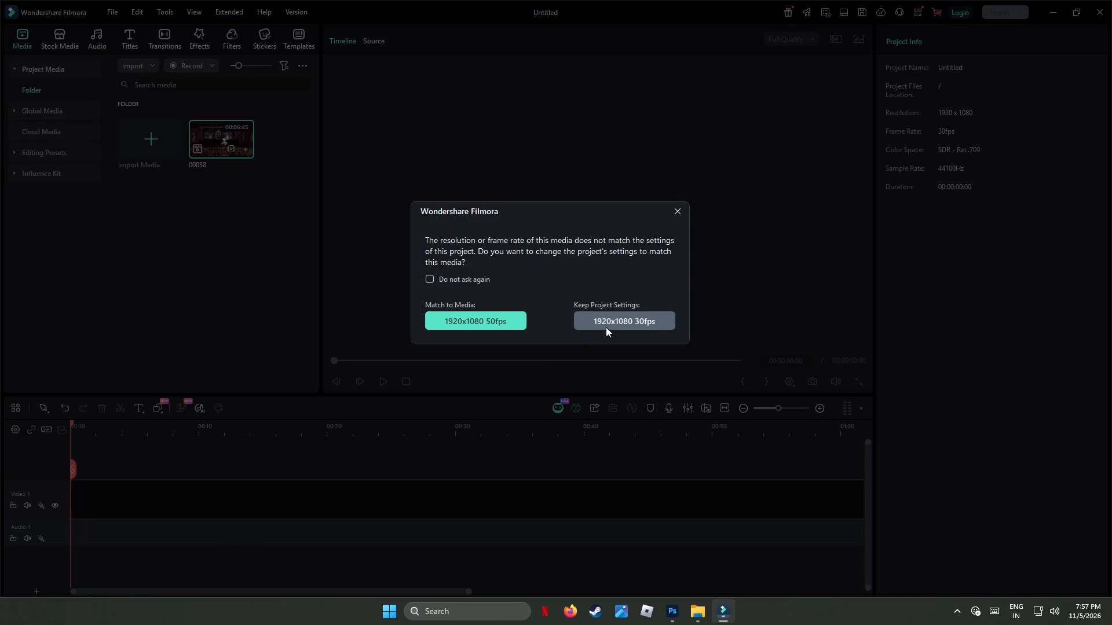
click(616, 315)
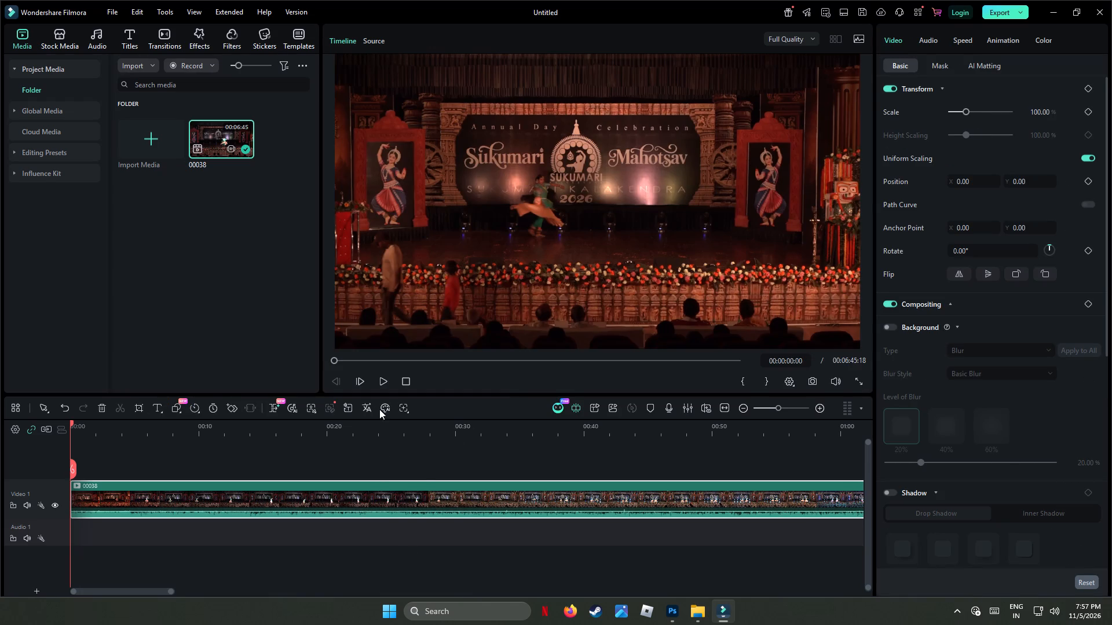
click(379, 377)
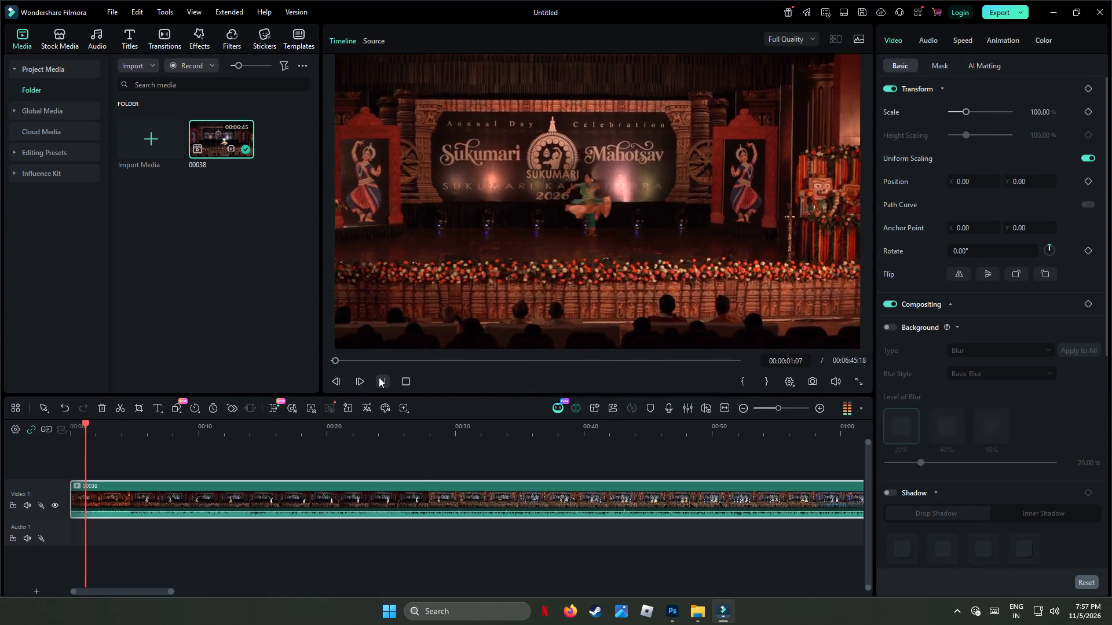
click(379, 377)
Crop clip 00038 on the timeline to a 21:9 ratio.
click(278, 501)
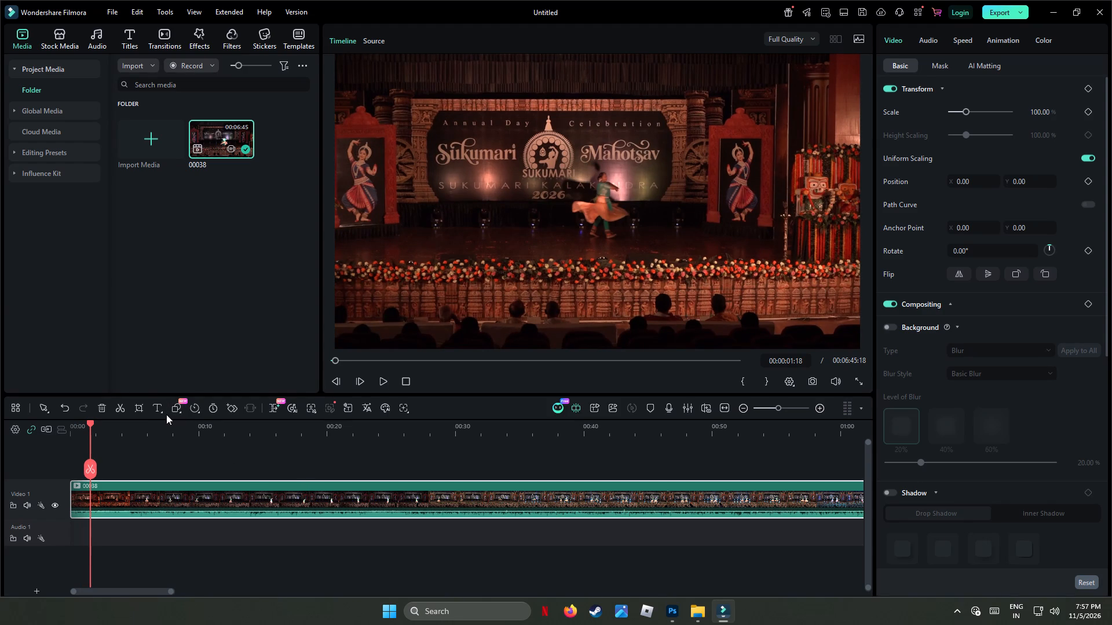
click(138, 407)
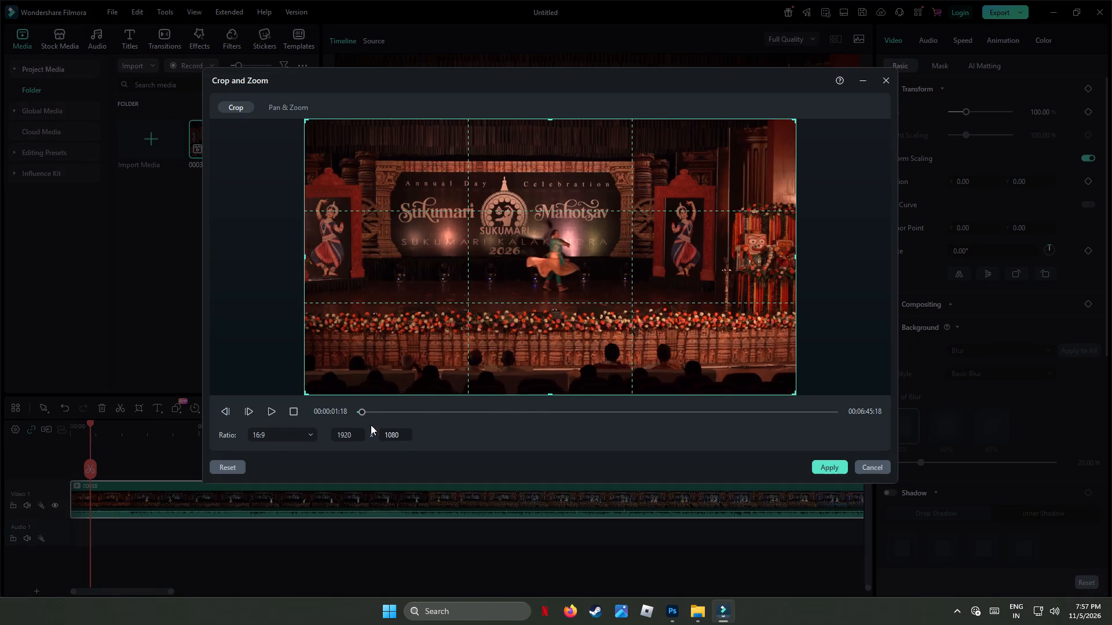
click(309, 432)
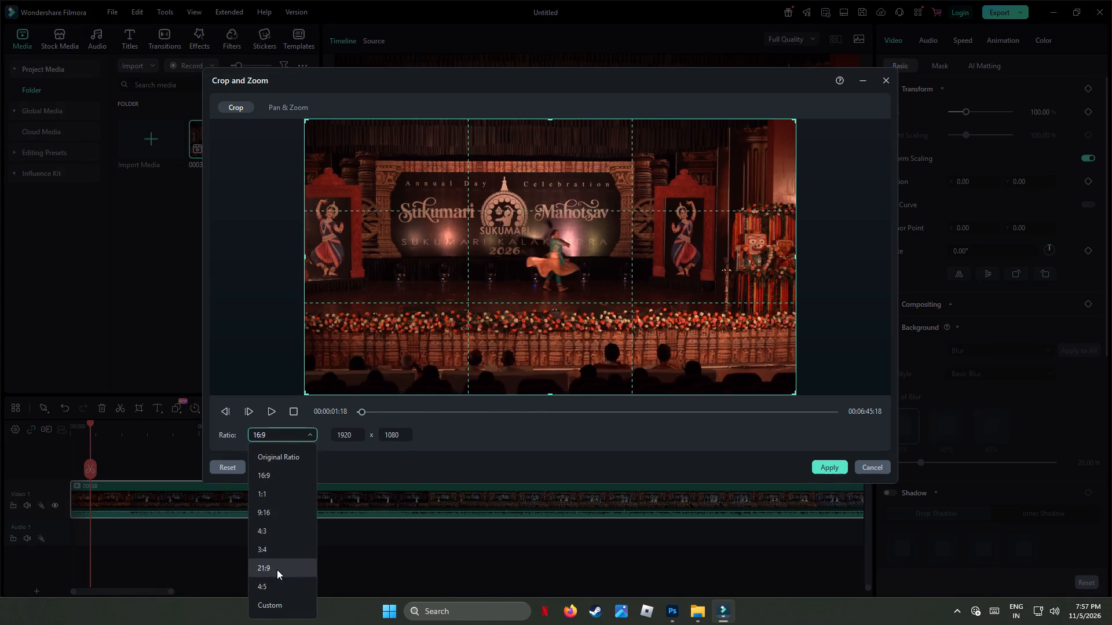
click(277, 569)
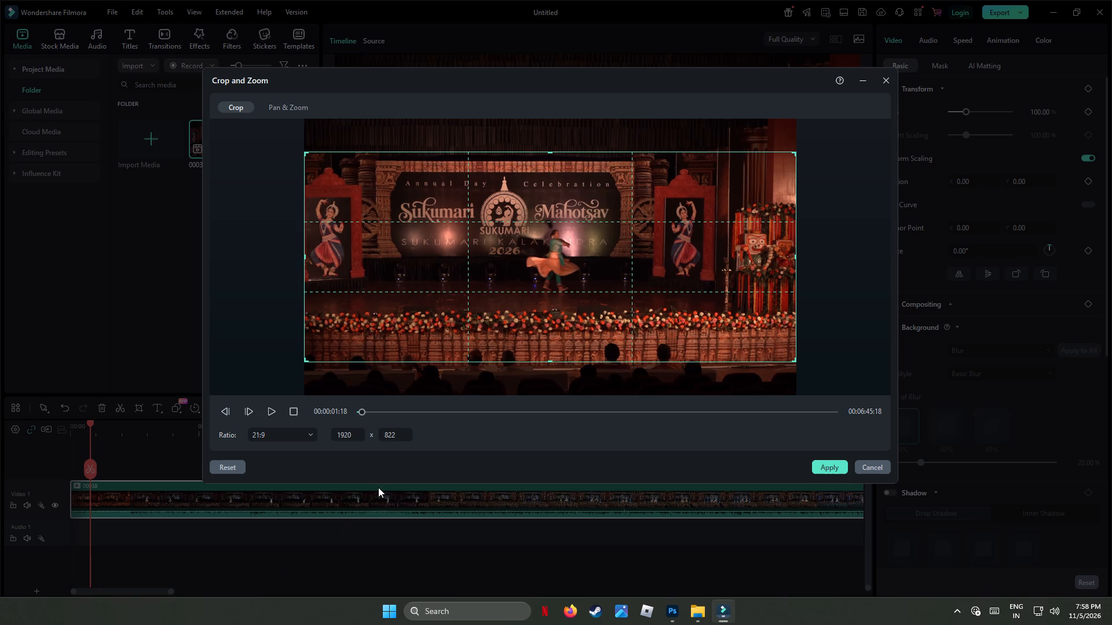
click(832, 467)
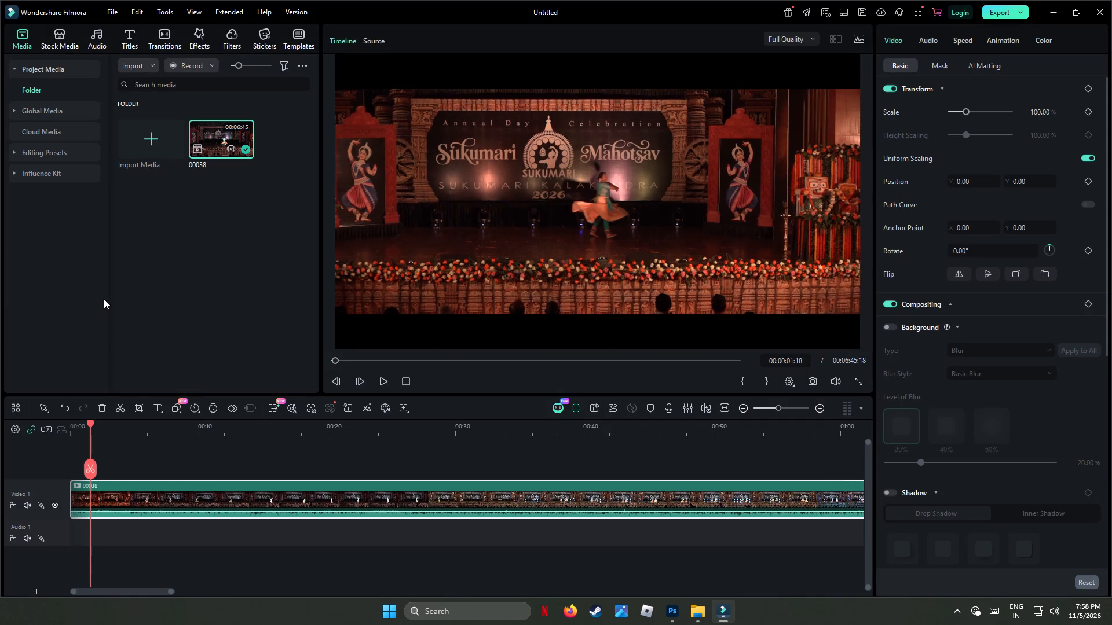
Add the Fade Single Track transition to the start of clip 00038 and play the opening to check it.
click(167, 39)
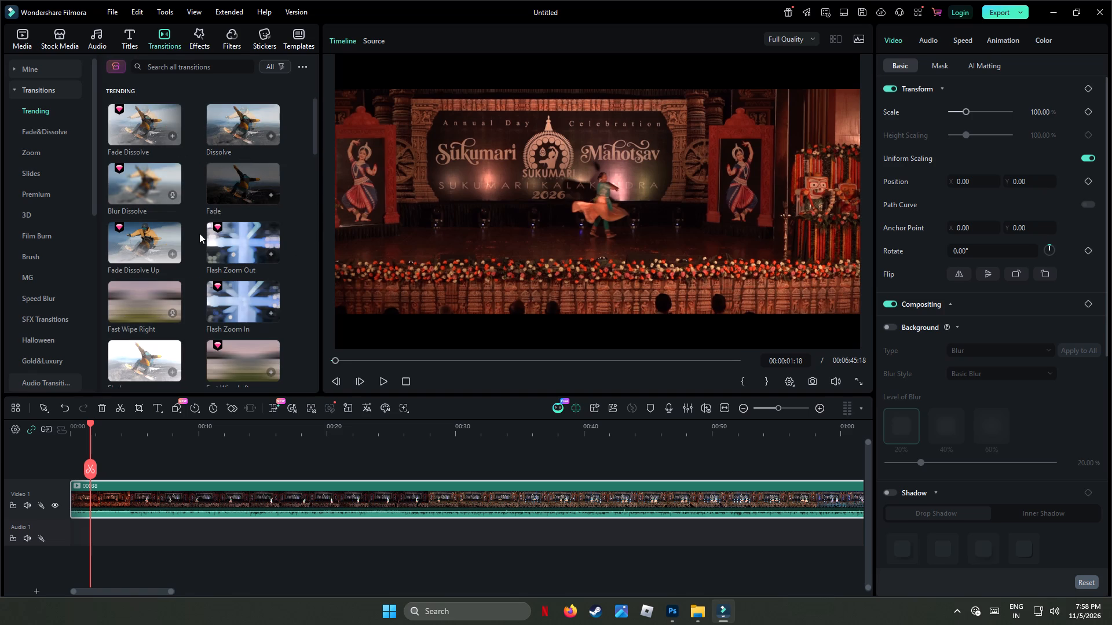
click(236, 183)
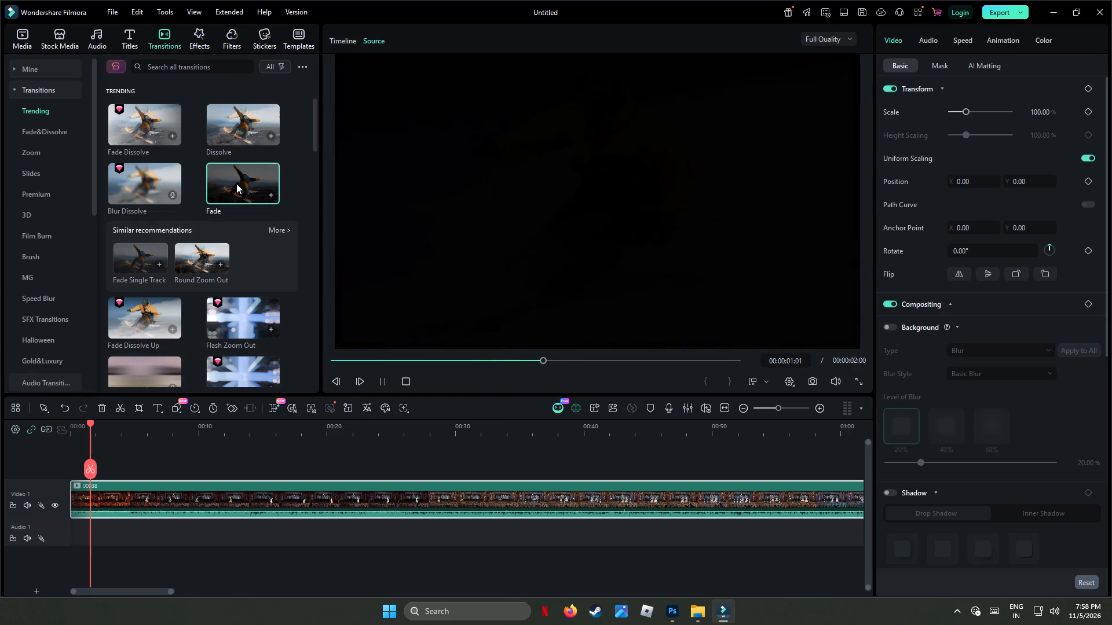
click(136, 262)
drag(136, 262, 82, 451)
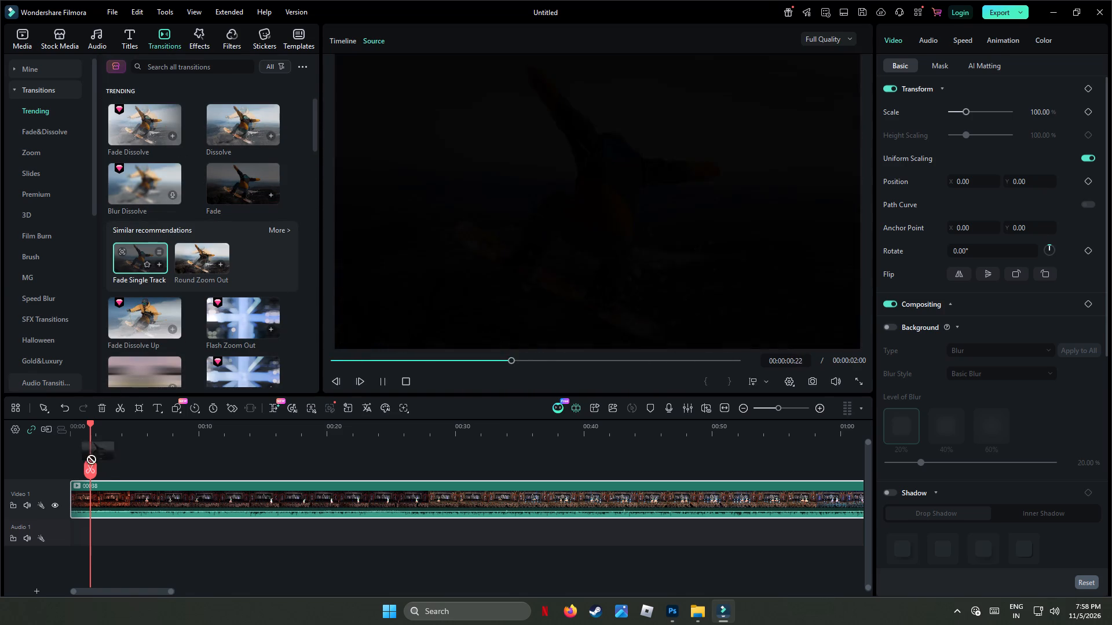
drag(82, 451, 74, 492)
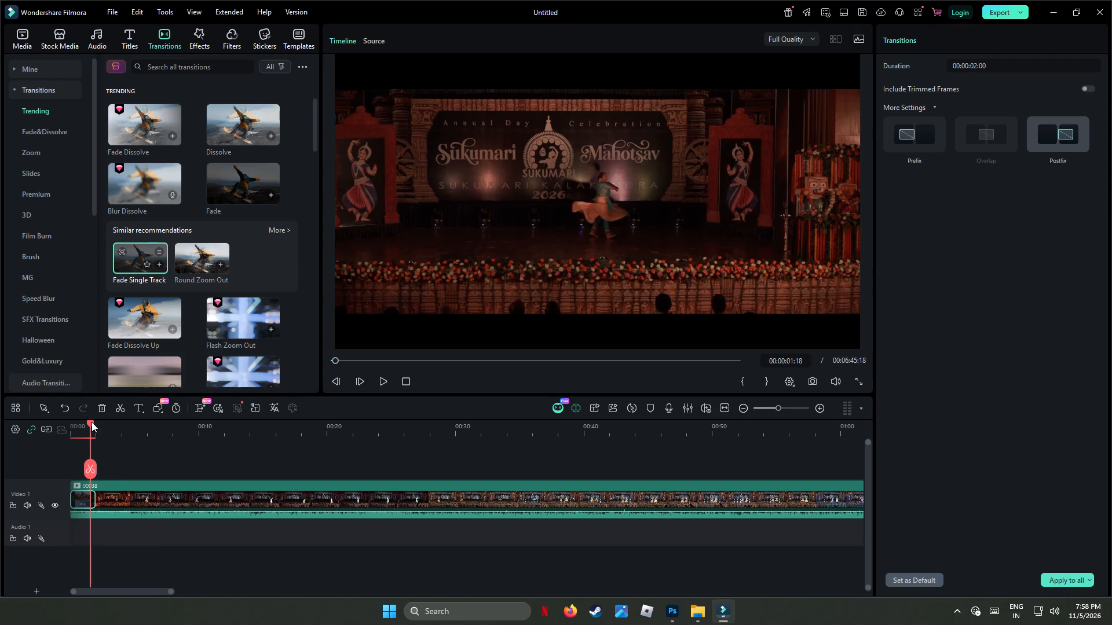
drag(92, 422, 35, 438)
click(382, 384)
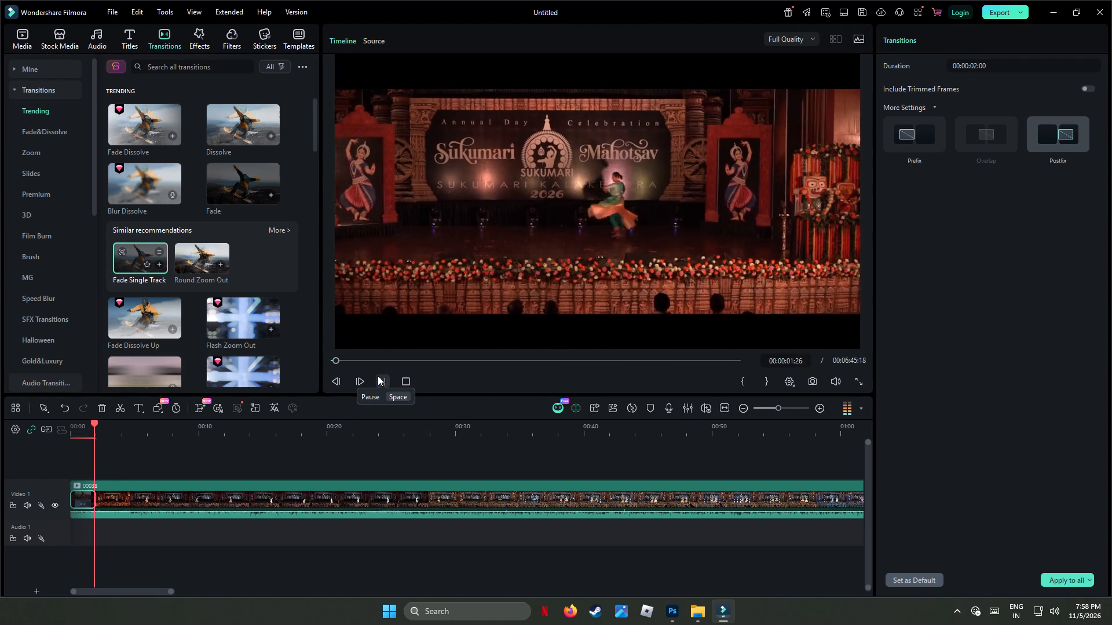
click(378, 376)
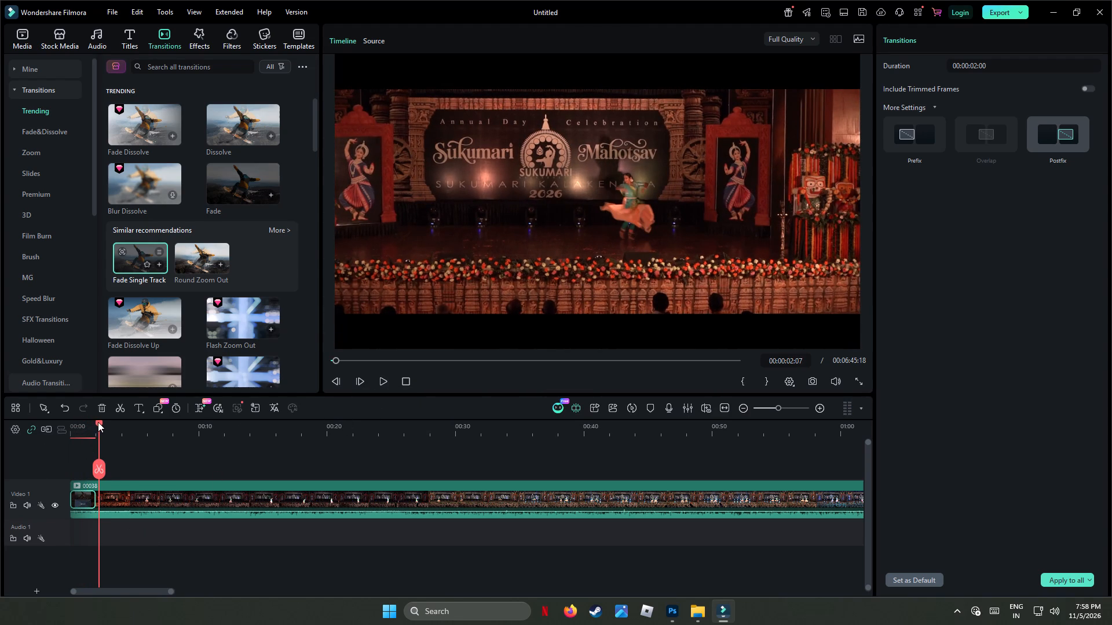
drag(98, 422, 56, 429)
click(380, 380)
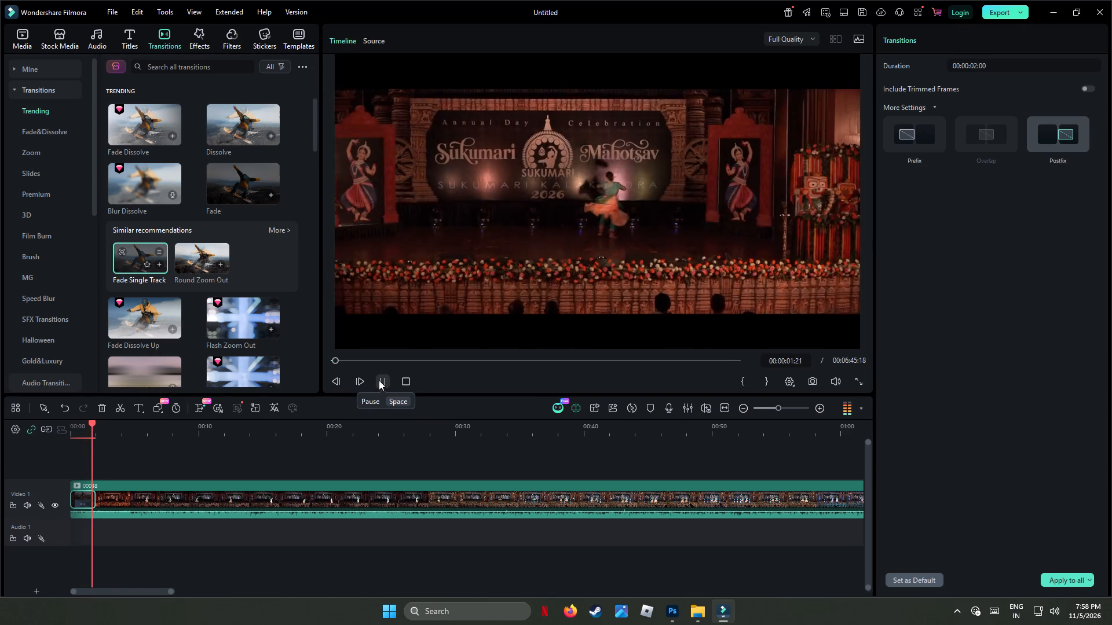
click(379, 380)
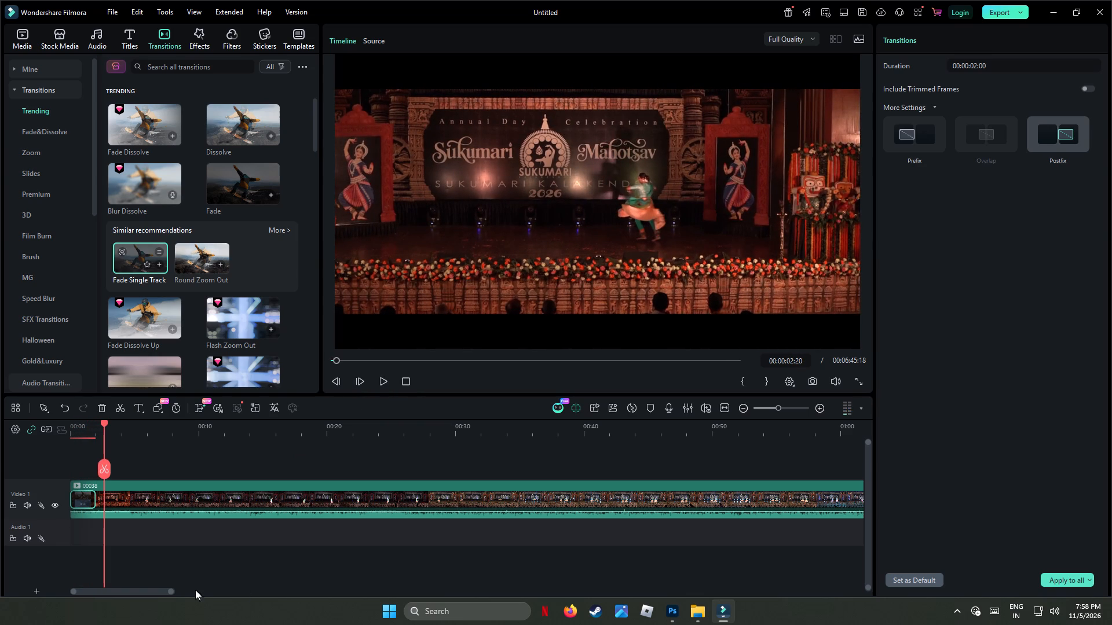
Add the Fade Single Track transition to the end of clip 00038 and play the closing seconds.
drag(146, 590, 643, 593)
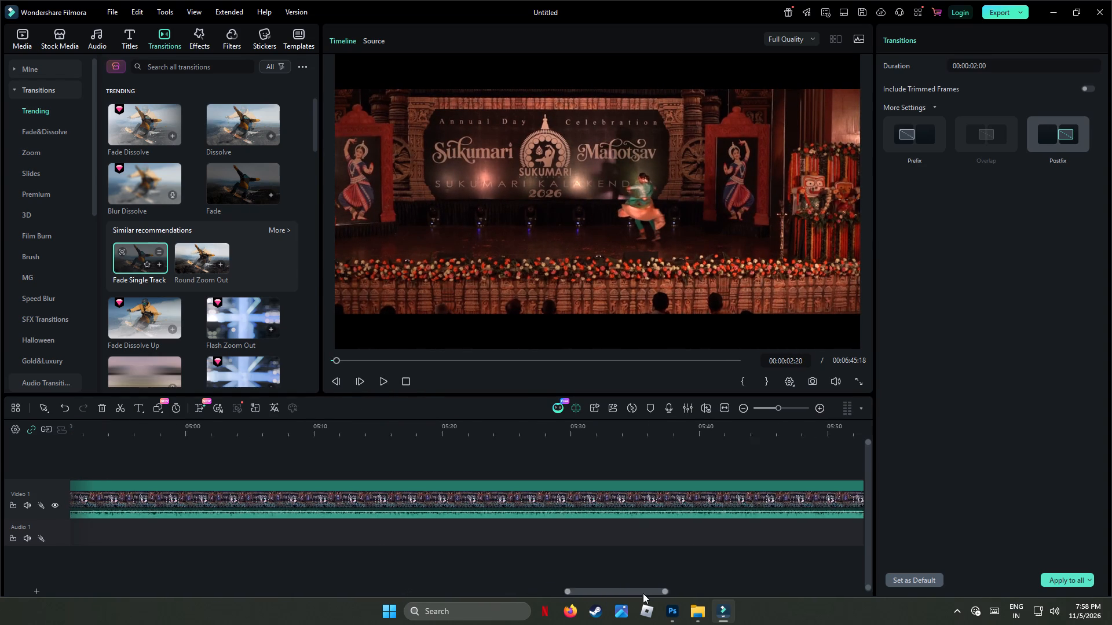
drag(643, 593, 770, 585)
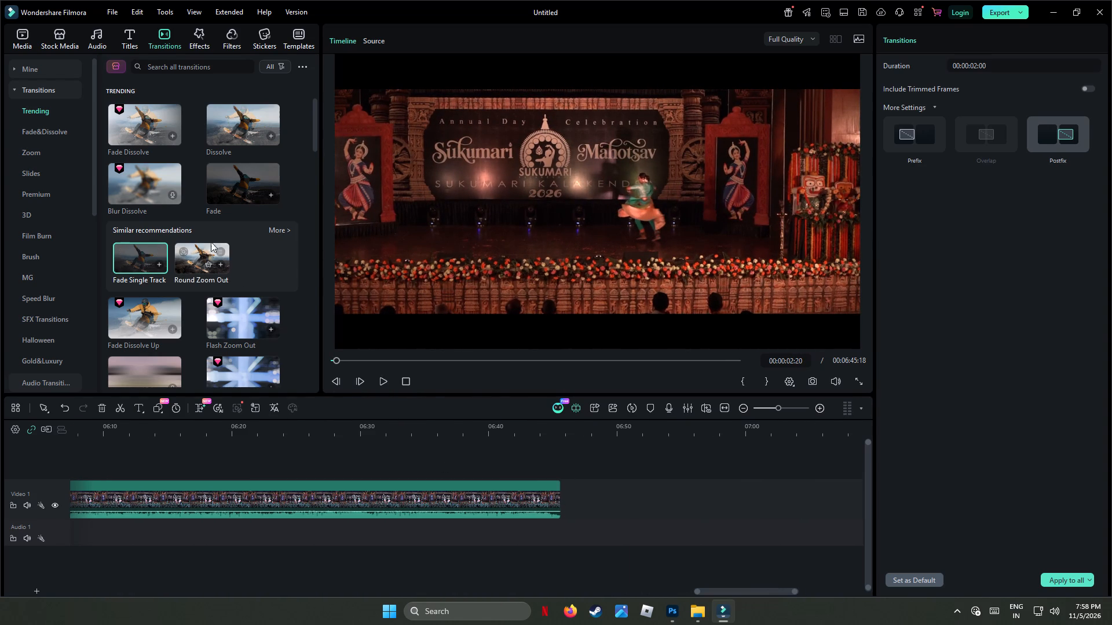
drag(137, 259, 506, 497)
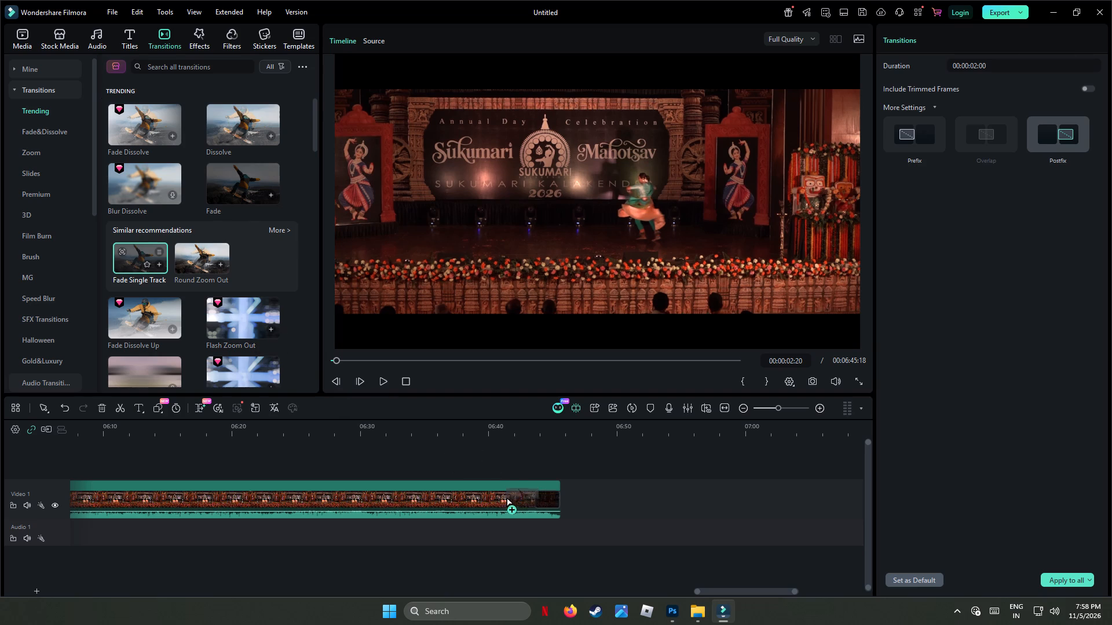
drag(506, 497, 507, 498)
click(485, 429)
key(space)
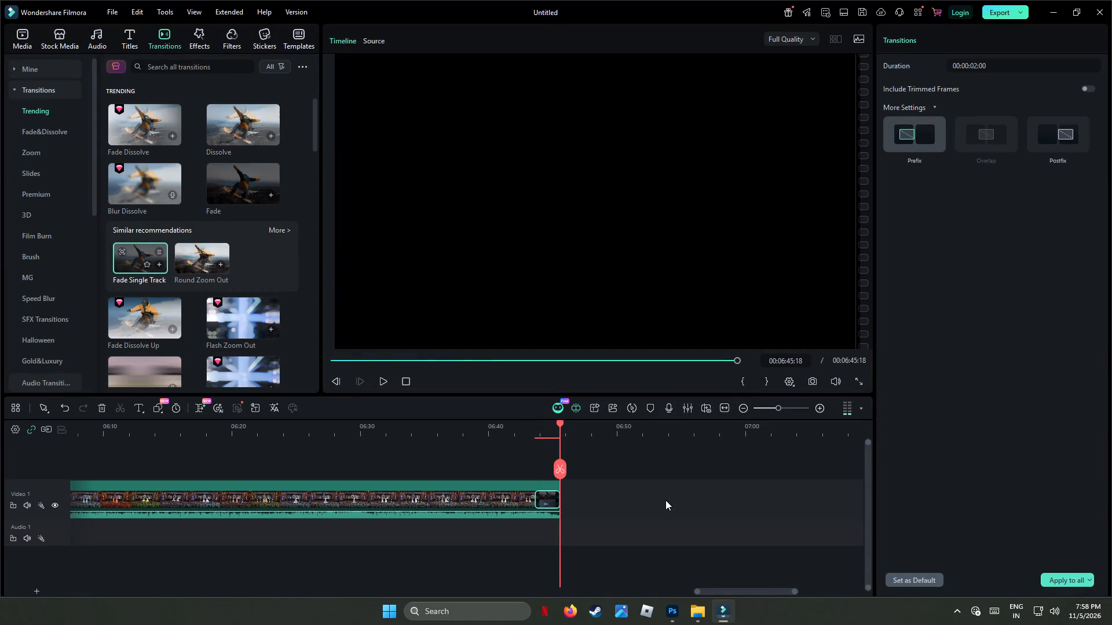
Set the project's aspect ratio to 21:9 (Cinema) in the project settings.
click(109, 9)
click(431, 0)
click(251, 501)
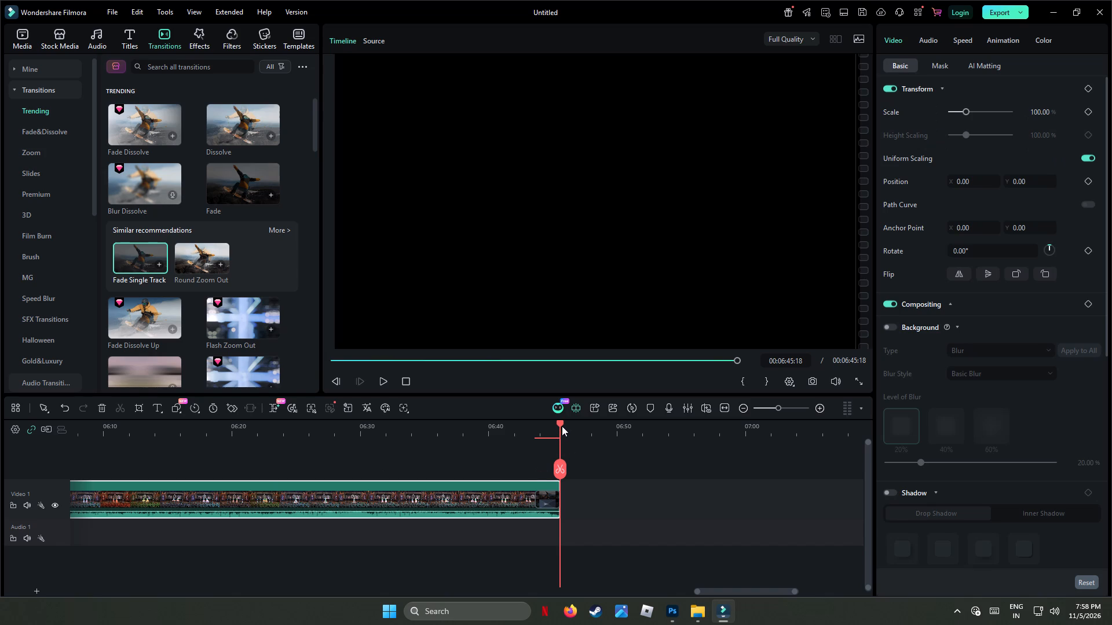
drag(562, 426, 314, 440)
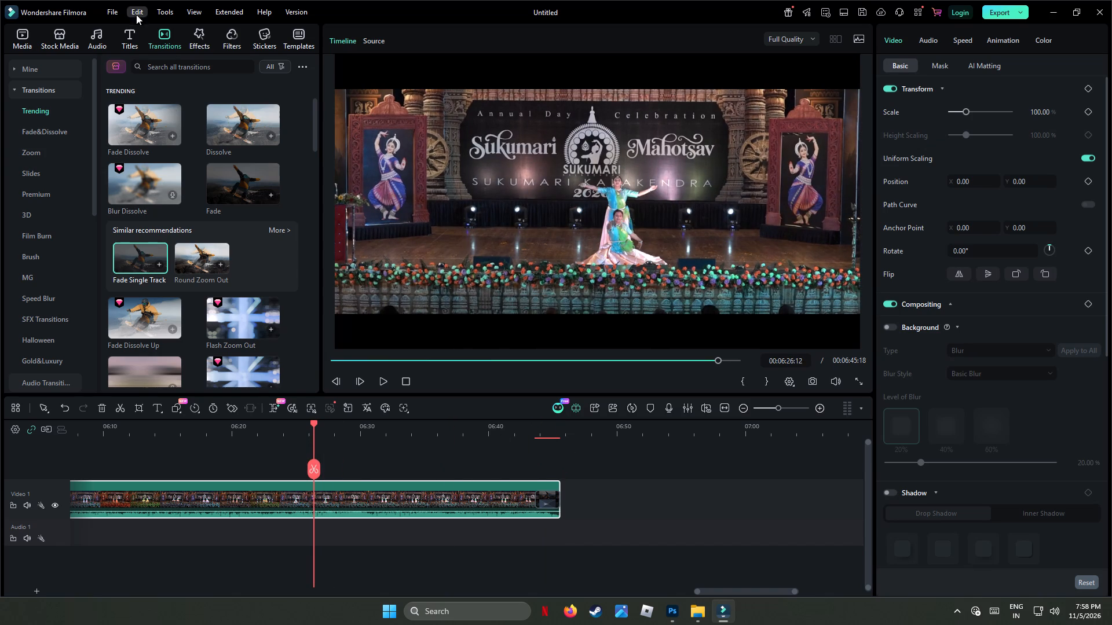
click(107, 14)
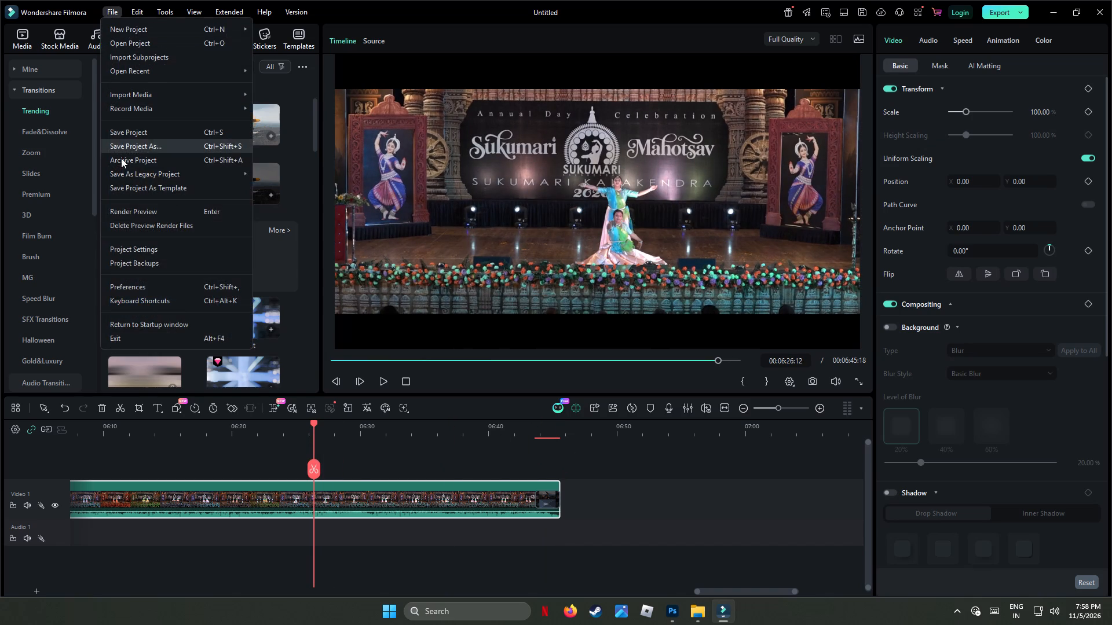
click(158, 251)
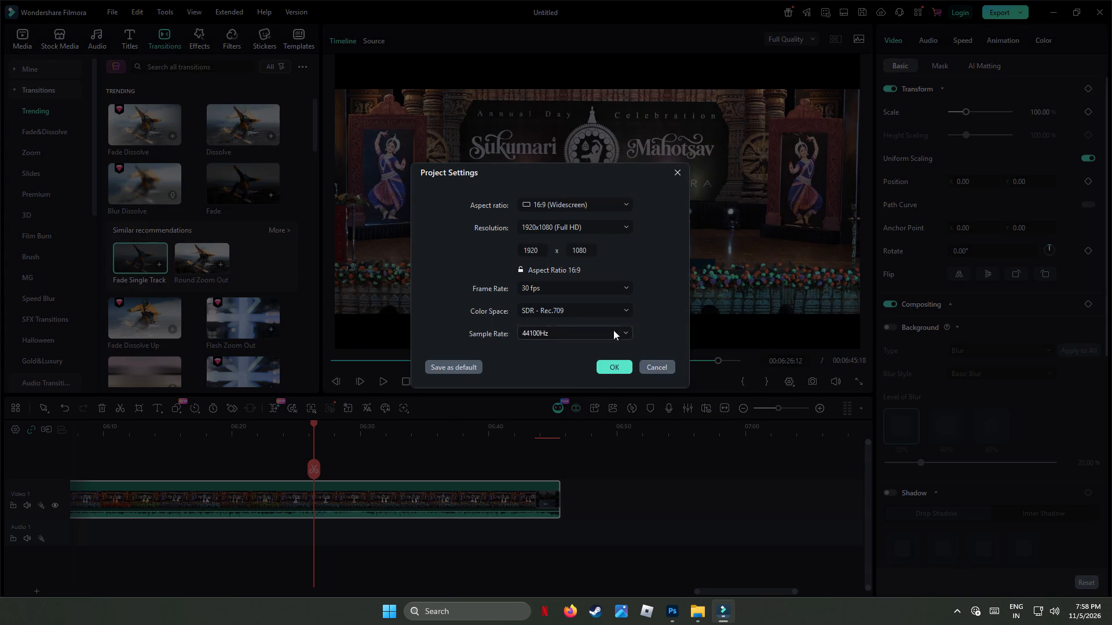
click(625, 200)
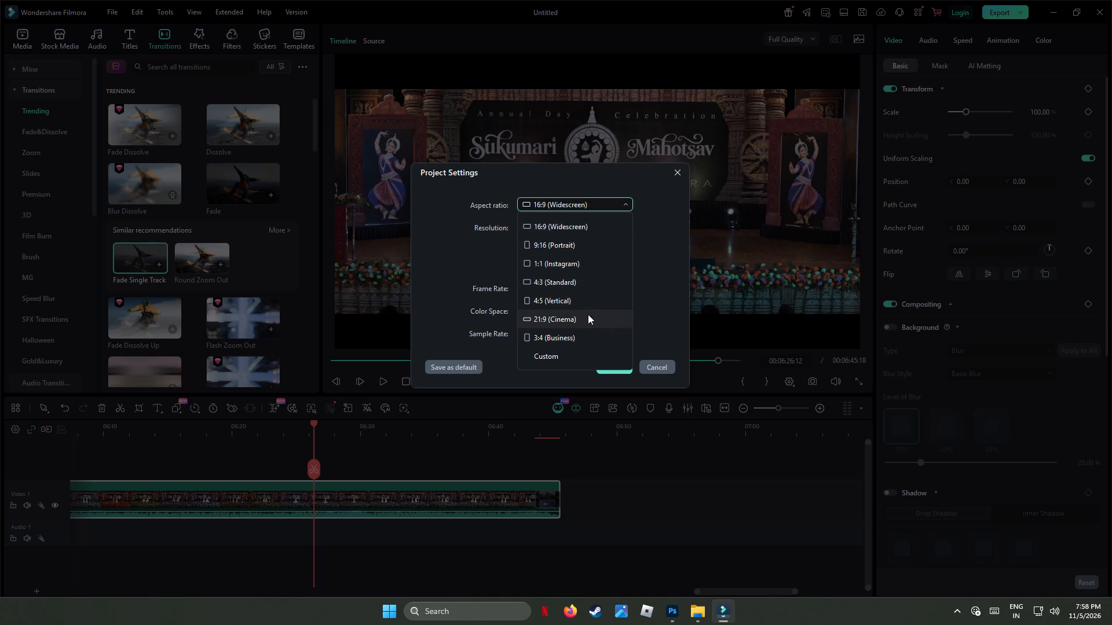
click(584, 320)
click(612, 367)
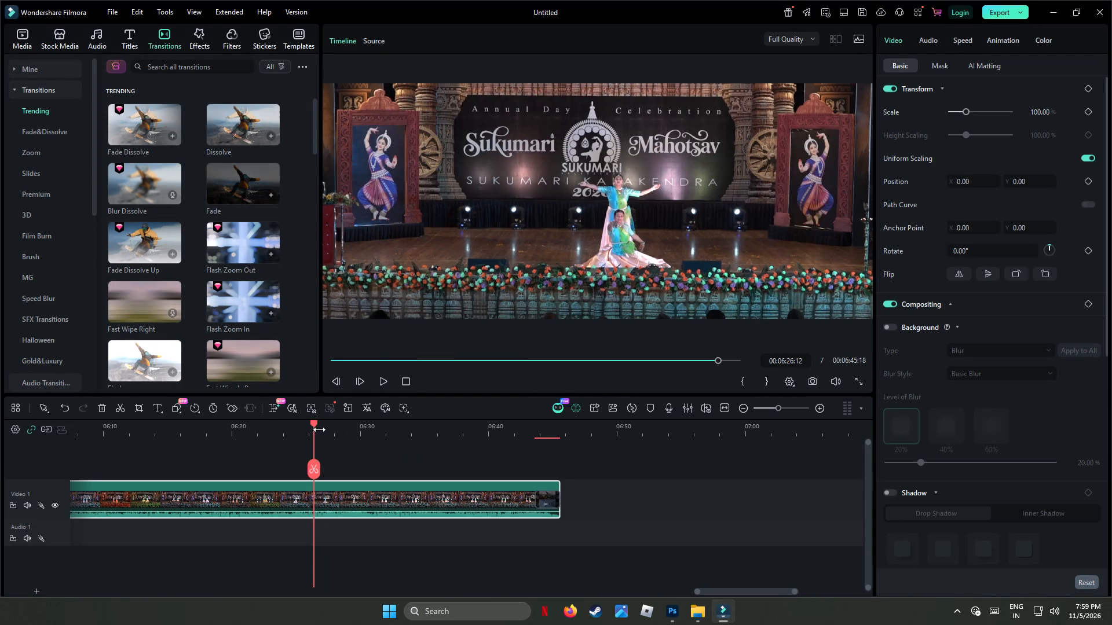
Return the playhead to the start of the timeline and play the project in full screen.
drag(313, 422, 0, 495)
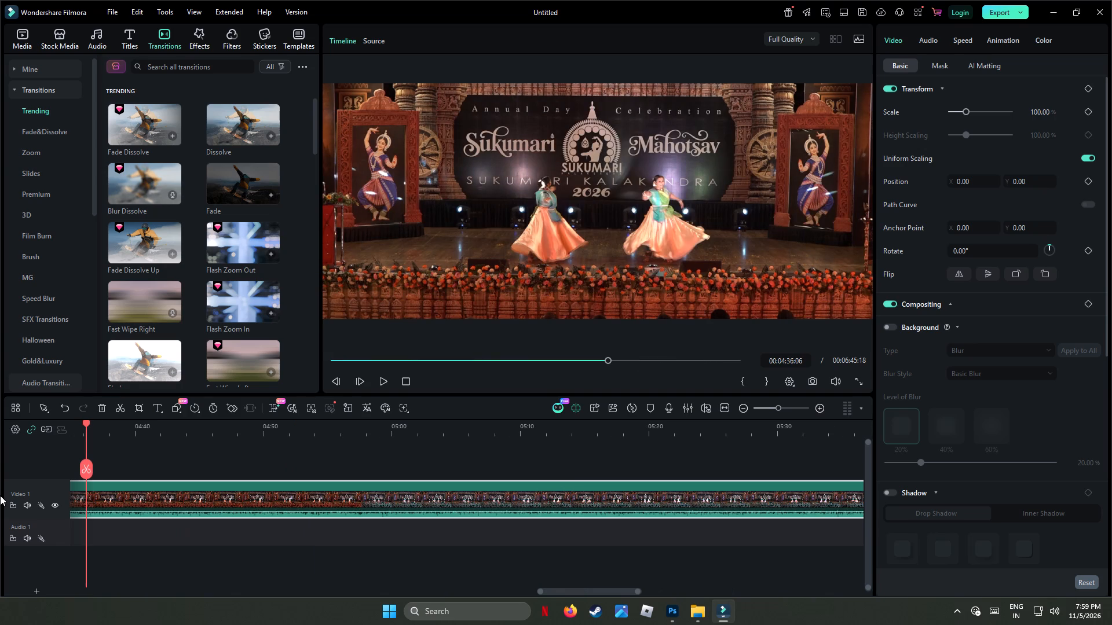
drag(0, 495, 3, 492)
drag(511, 426, 394, 434)
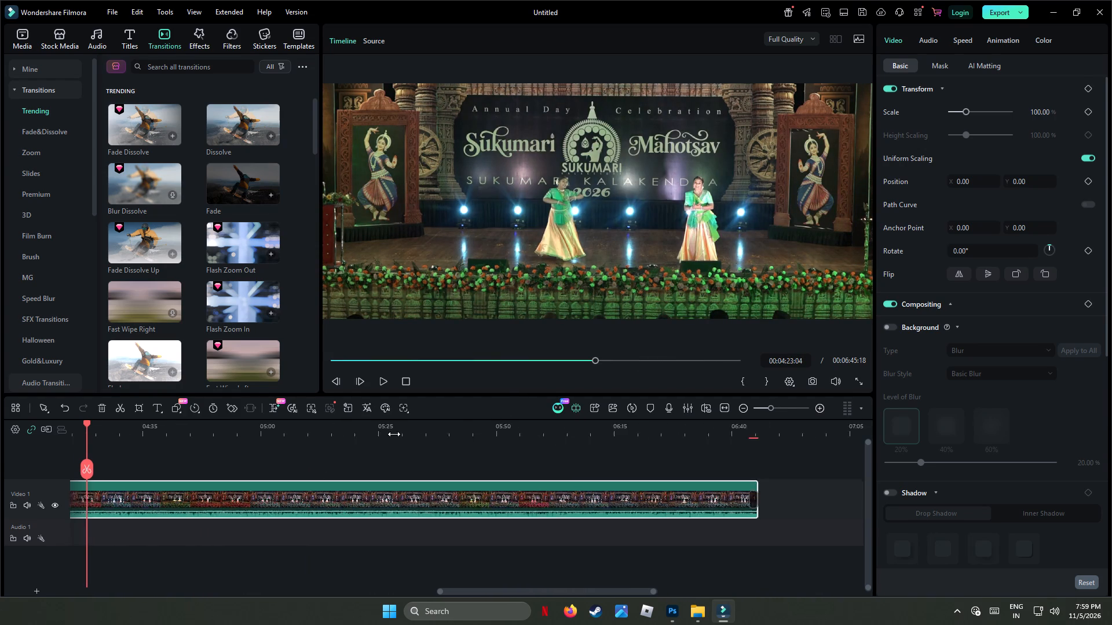
drag(394, 434, 375, 435)
drag(89, 422, 87, 422)
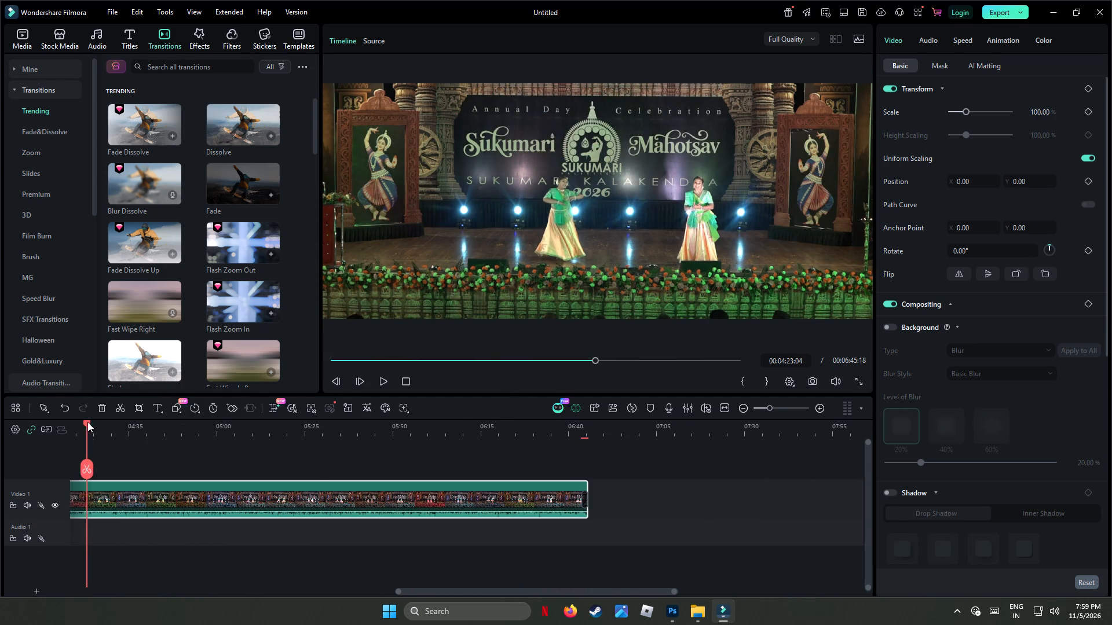
drag(87, 422, 0, 472)
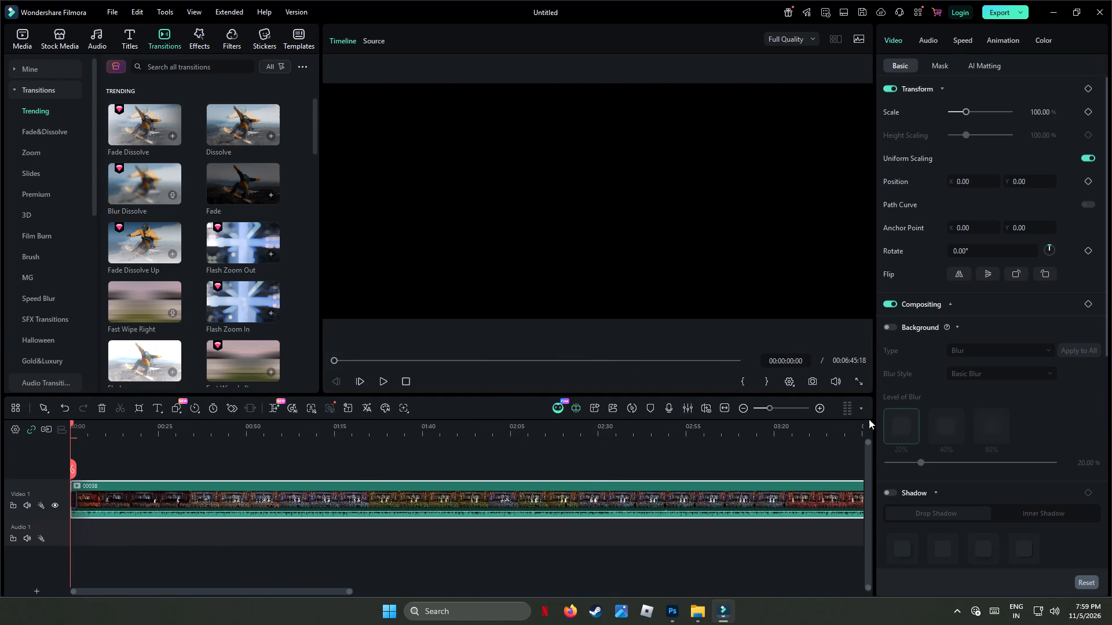
click(861, 380)
key(space)
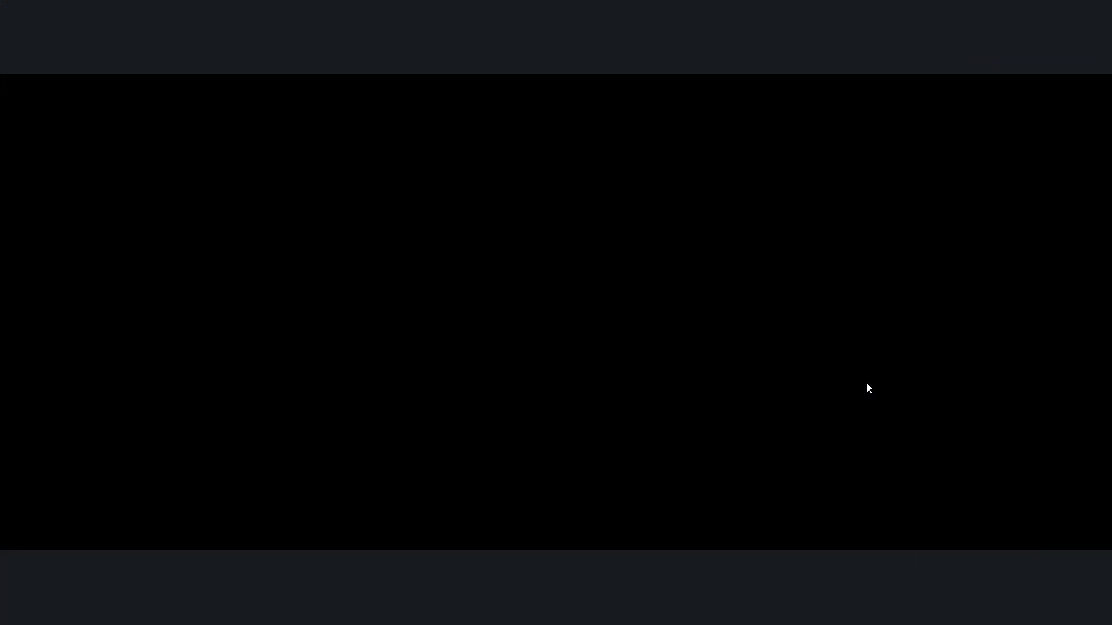
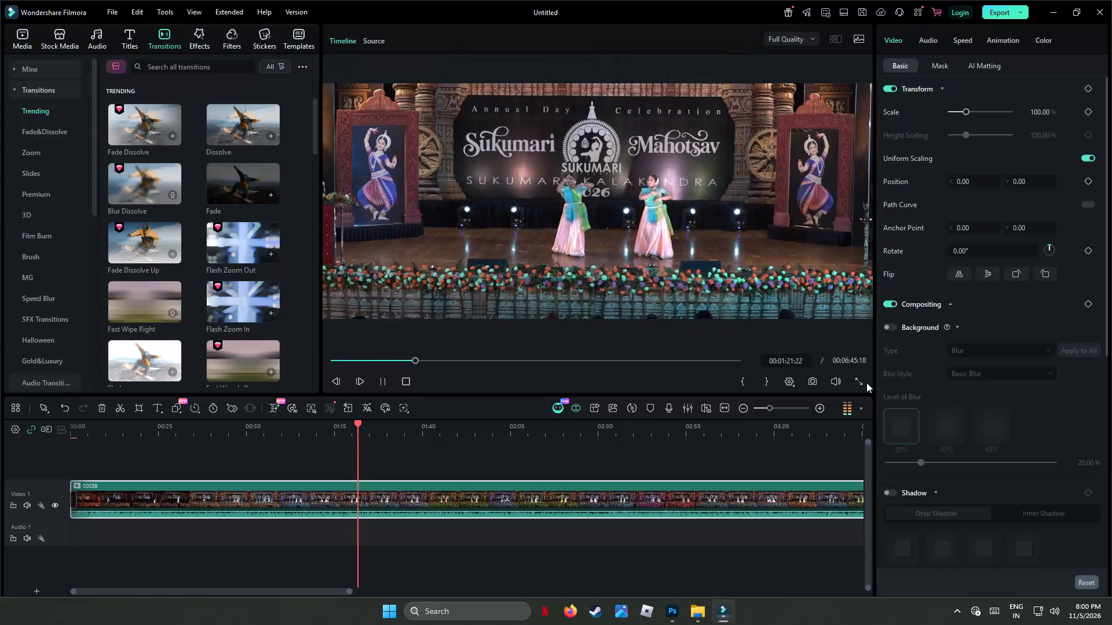
Stop playback, save the project as Kathak in the Annual_Function_2026 Project folder, and close the project.
key(space)
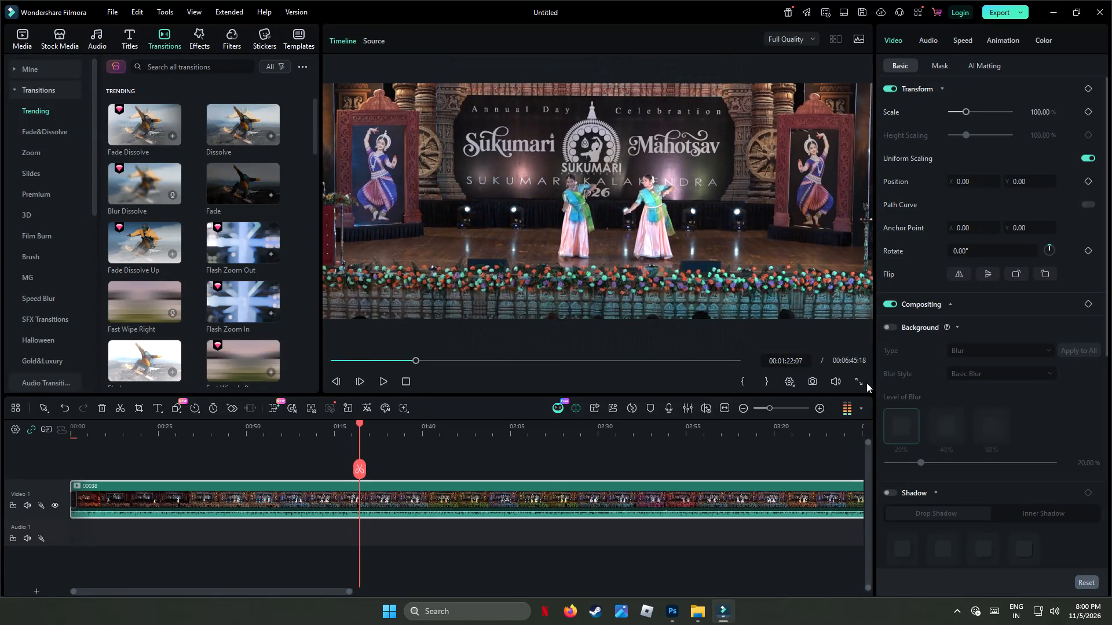
click(115, 10)
click(175, 136)
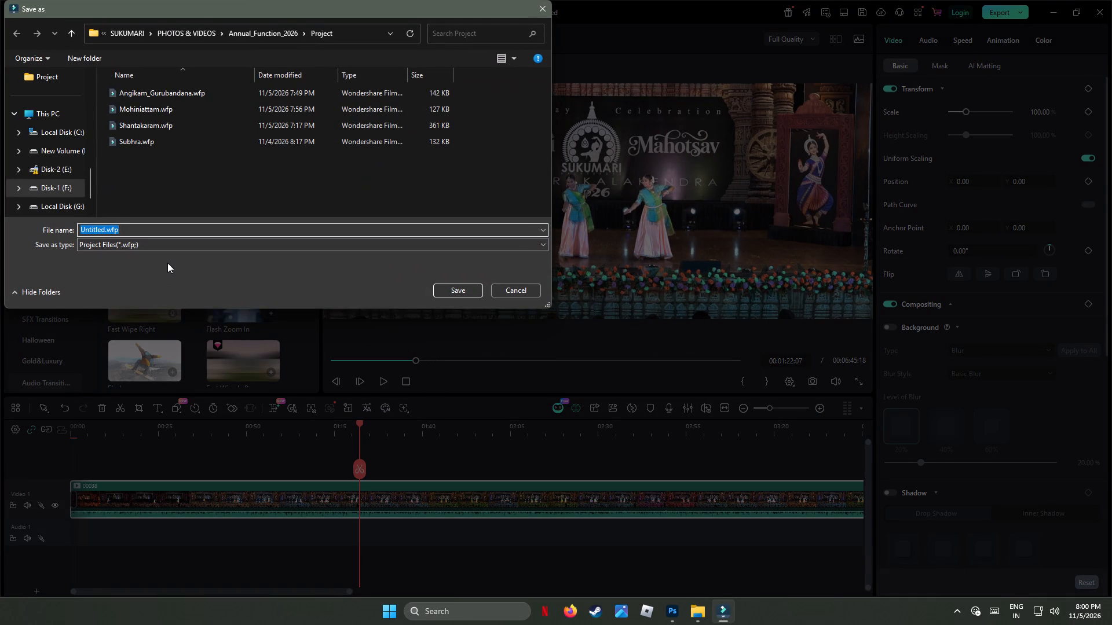
text(Kat)
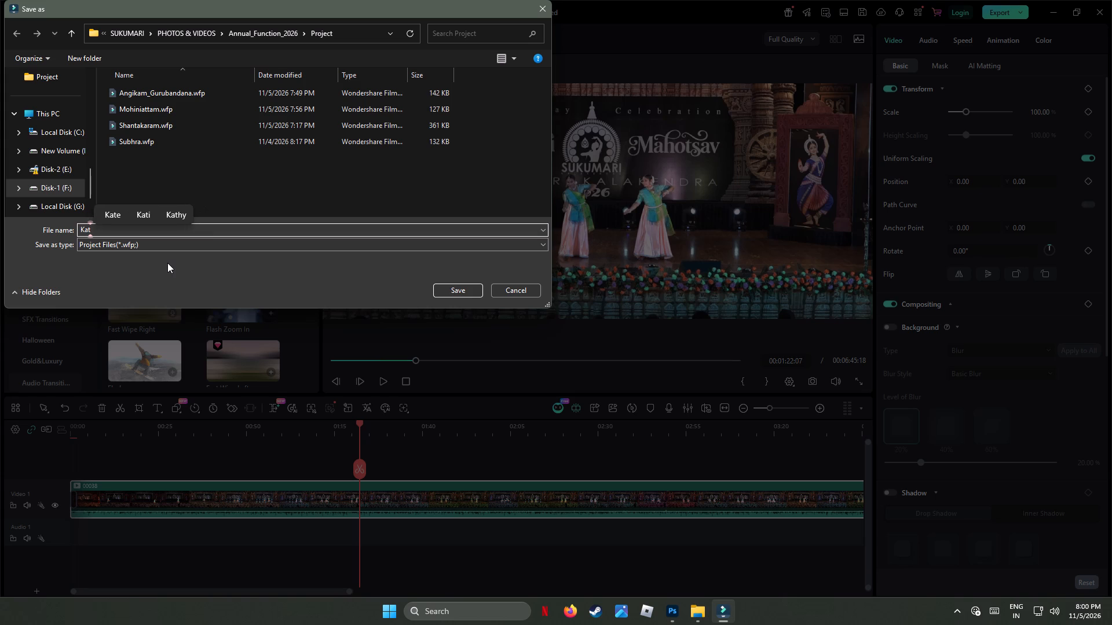
text(hak)
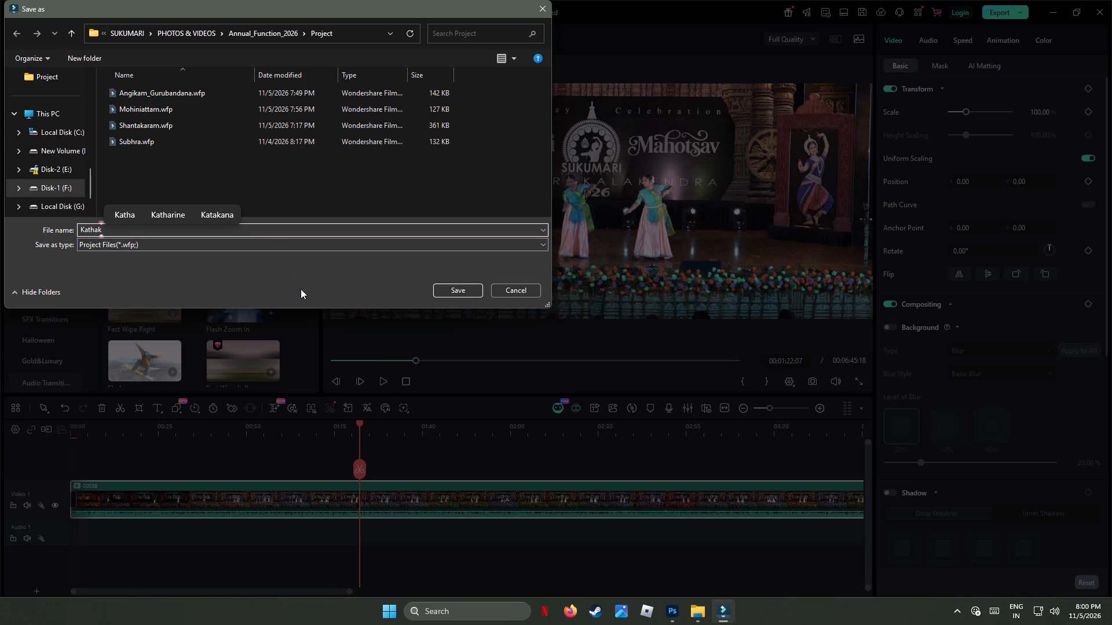
click(462, 289)
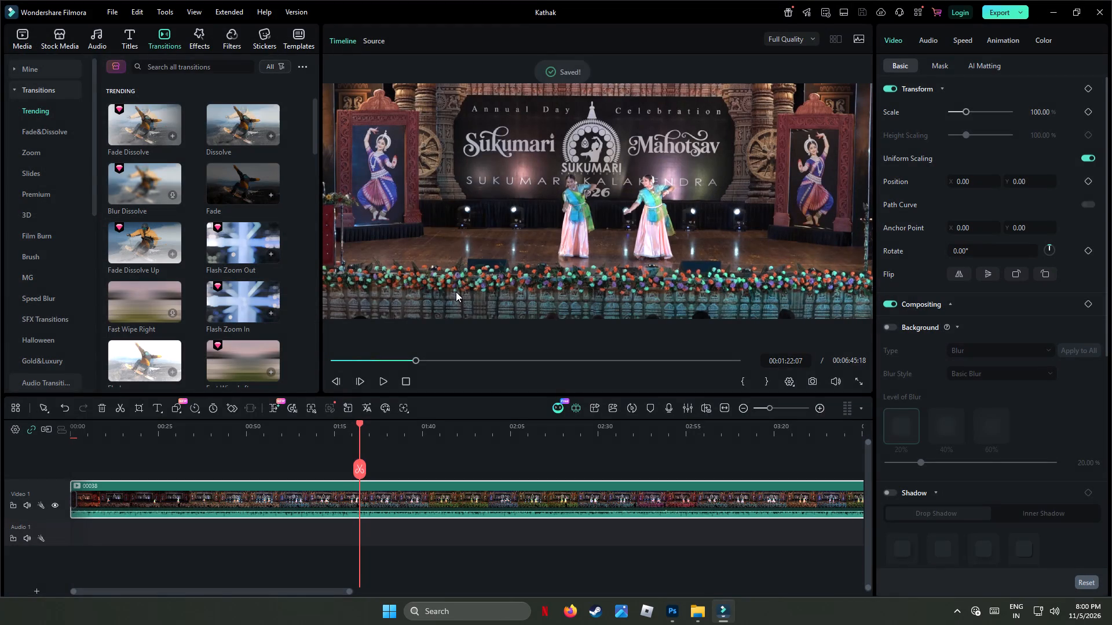
click(1095, 8)
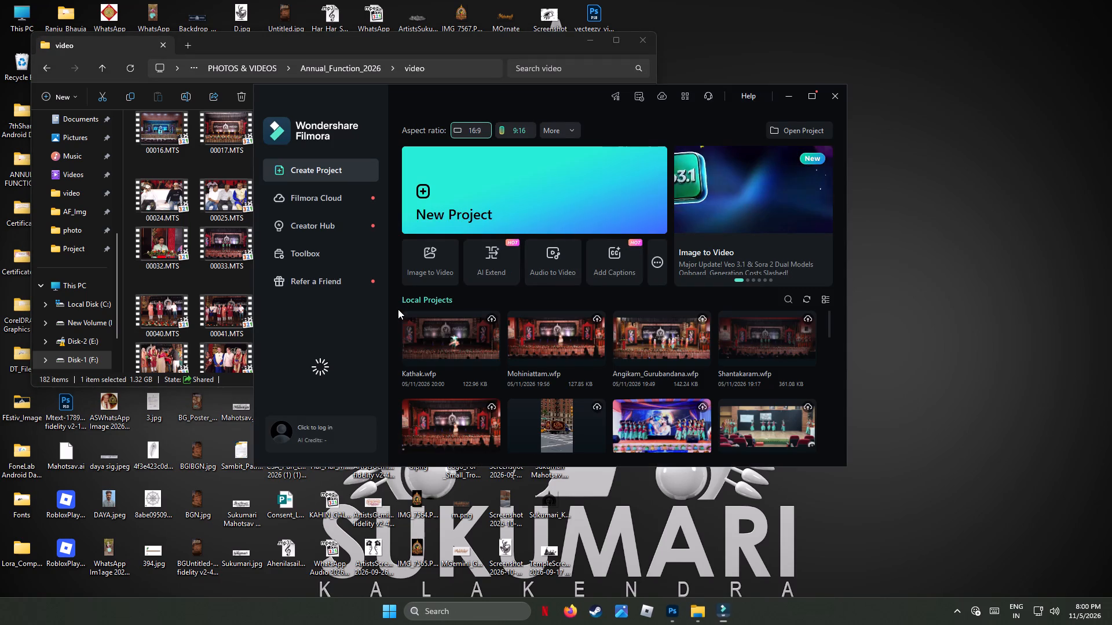